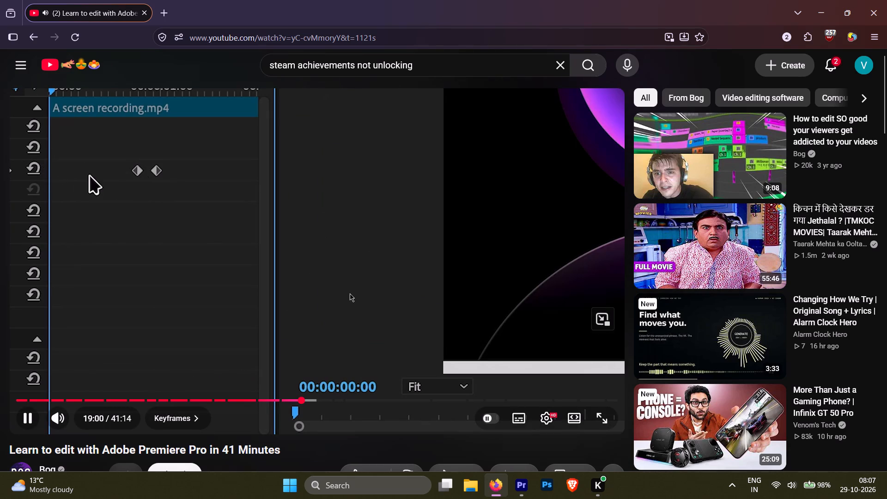
Pause the tutorial video, switch to Premiere Pro and open the recent project bb1.
click(376, 330)
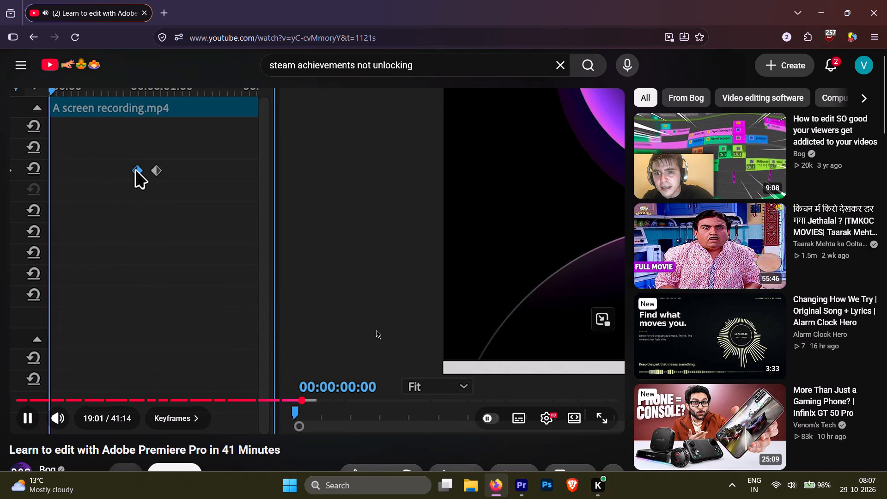
click(524, 487)
click(269, 235)
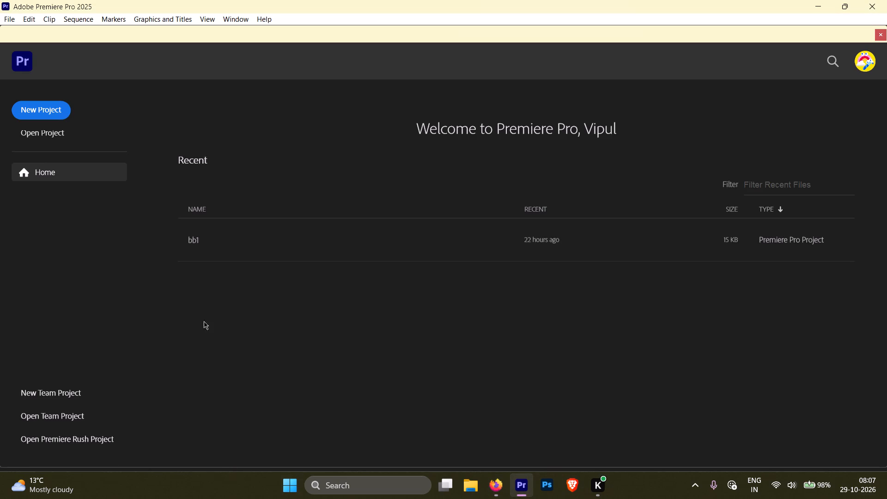
double_click(198, 239)
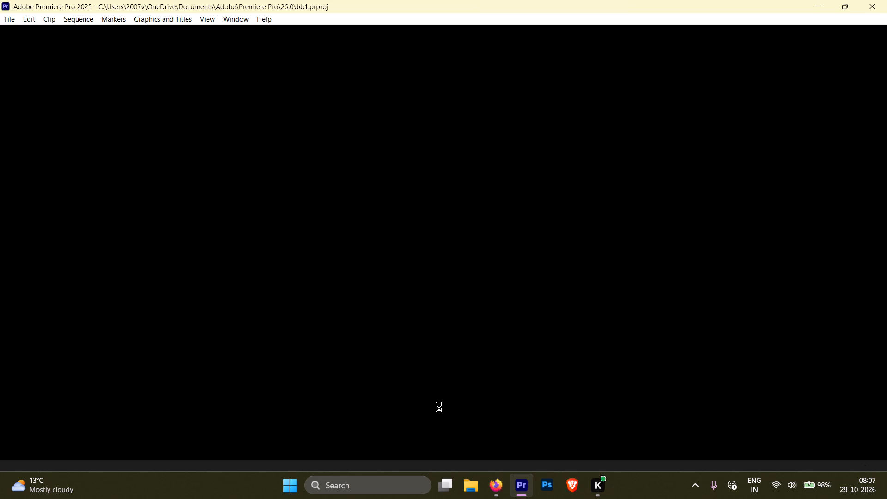
Switch to Firefox and watch the tutorial's demonstration of keyframing a clip's Scale, pausing the video after it.
click(499, 490)
click(412, 256)
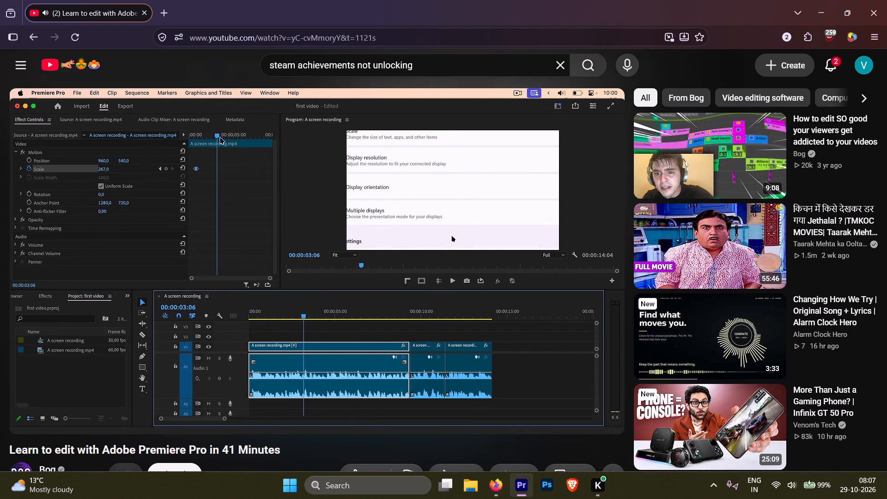
click(437, 301)
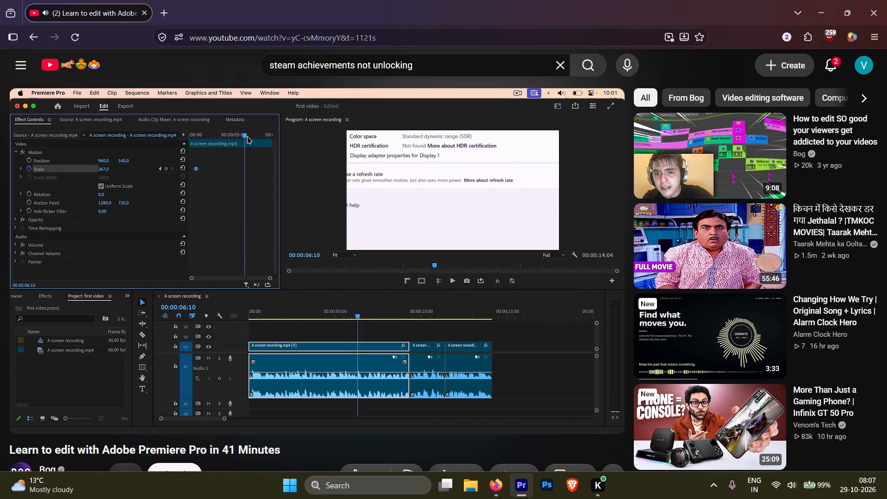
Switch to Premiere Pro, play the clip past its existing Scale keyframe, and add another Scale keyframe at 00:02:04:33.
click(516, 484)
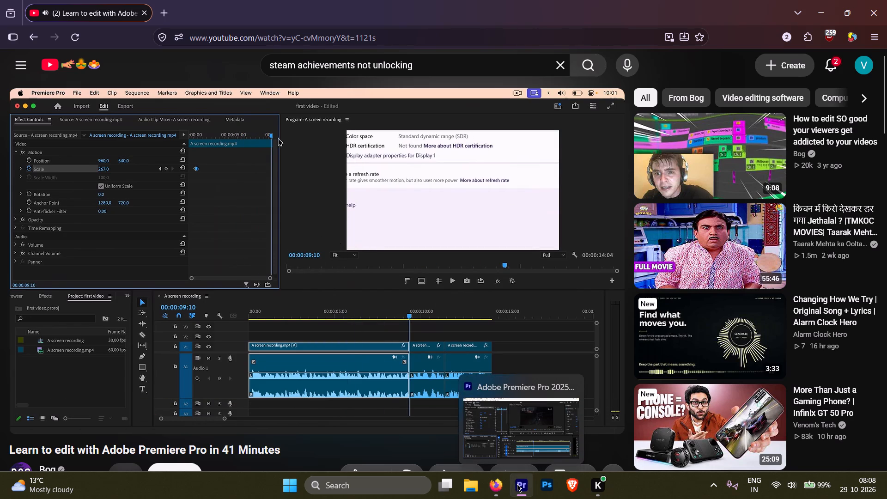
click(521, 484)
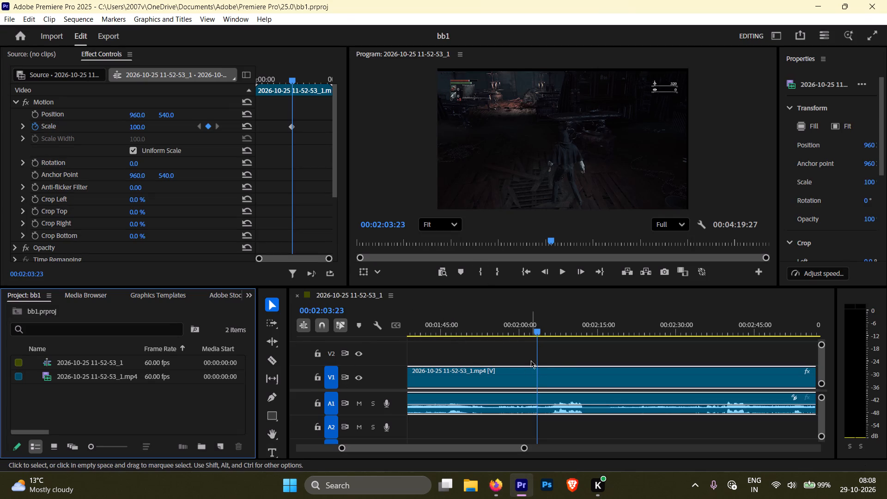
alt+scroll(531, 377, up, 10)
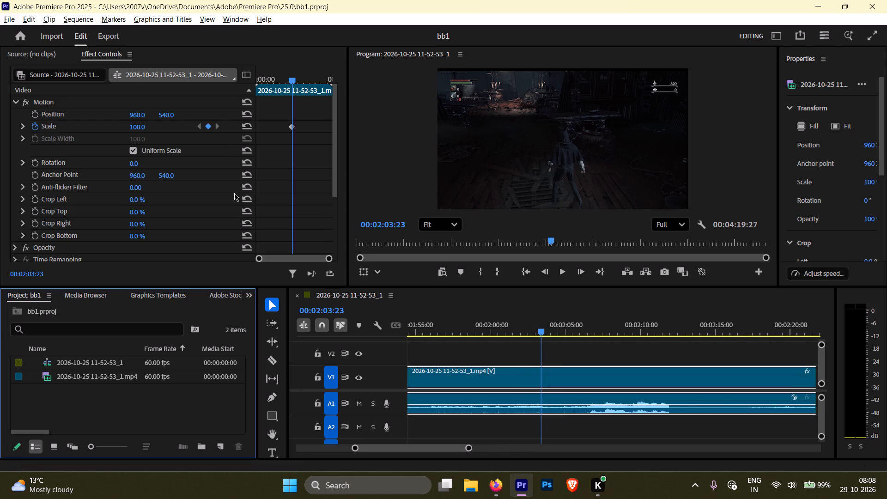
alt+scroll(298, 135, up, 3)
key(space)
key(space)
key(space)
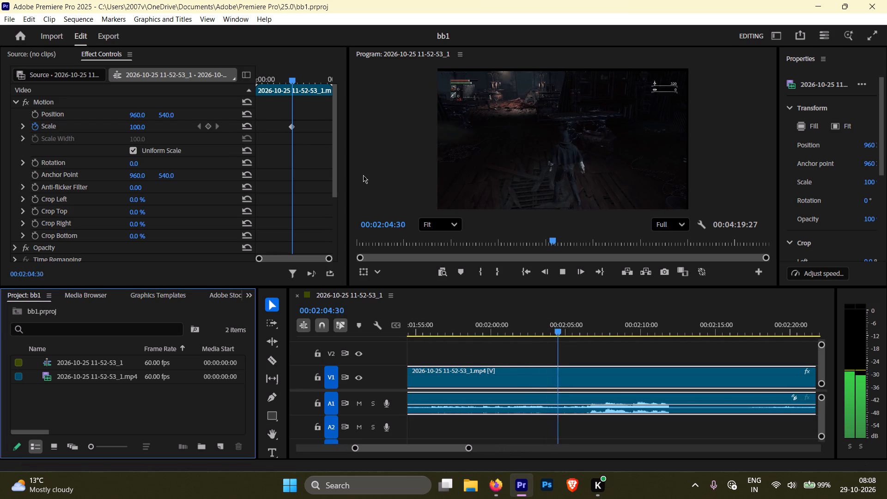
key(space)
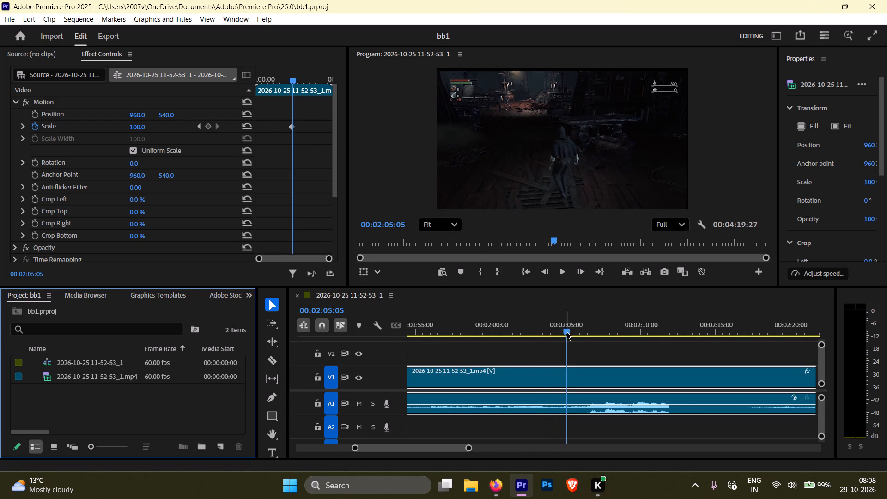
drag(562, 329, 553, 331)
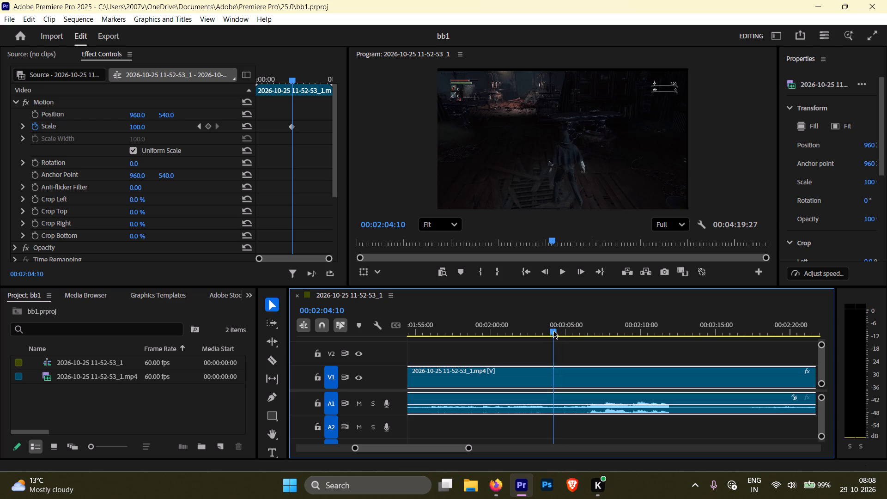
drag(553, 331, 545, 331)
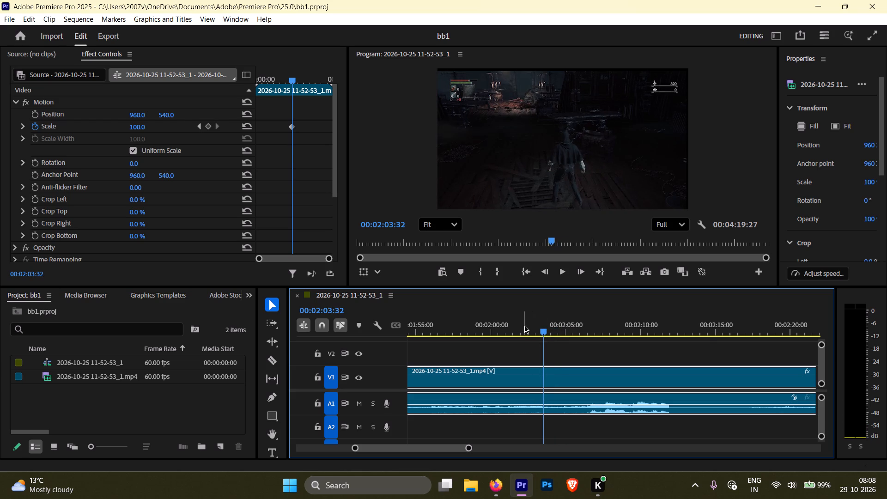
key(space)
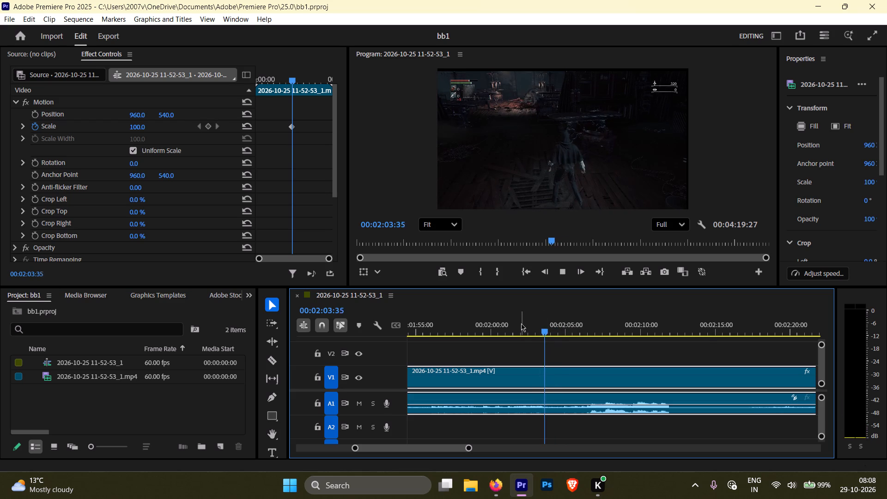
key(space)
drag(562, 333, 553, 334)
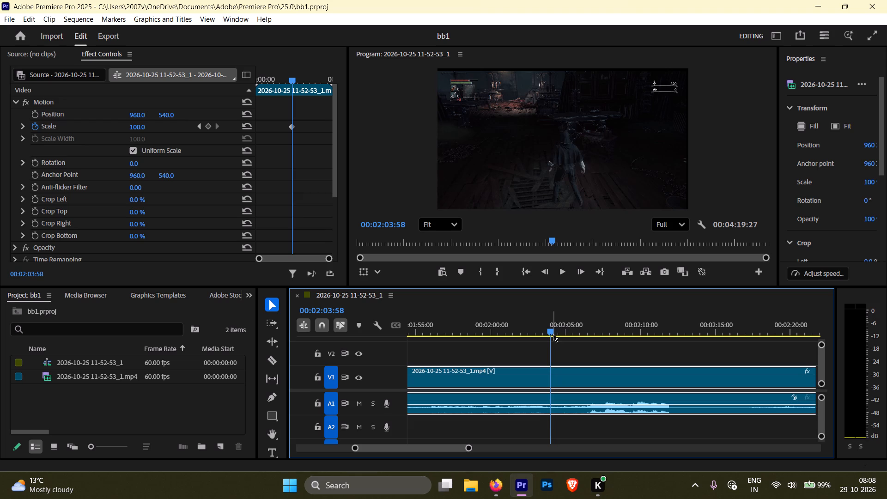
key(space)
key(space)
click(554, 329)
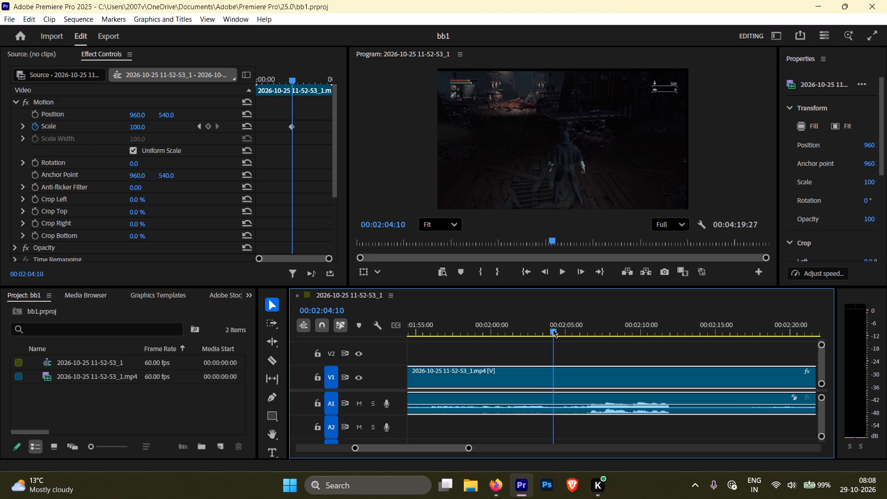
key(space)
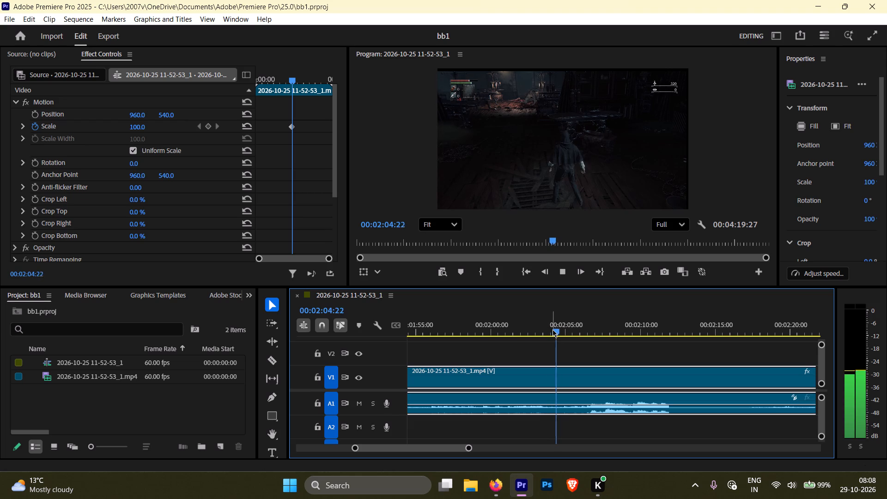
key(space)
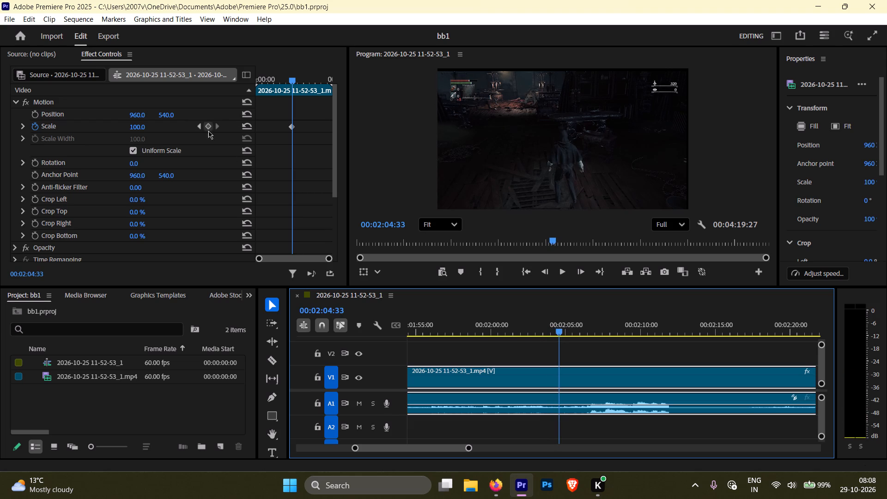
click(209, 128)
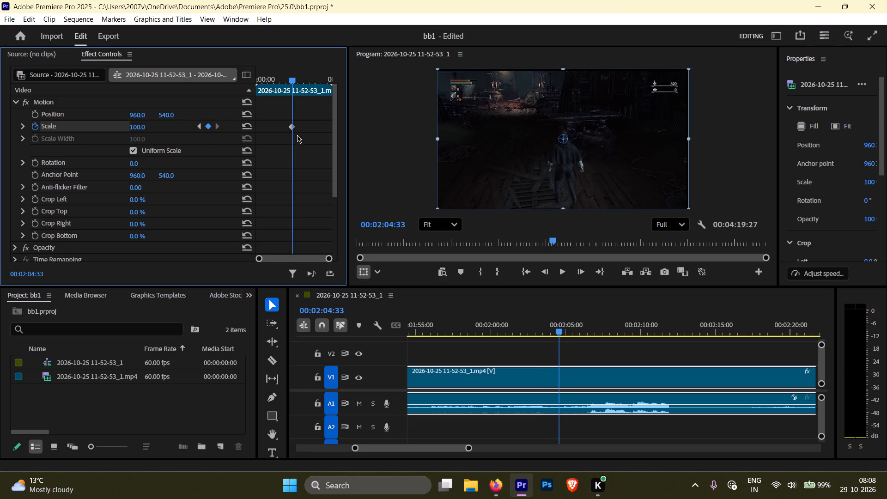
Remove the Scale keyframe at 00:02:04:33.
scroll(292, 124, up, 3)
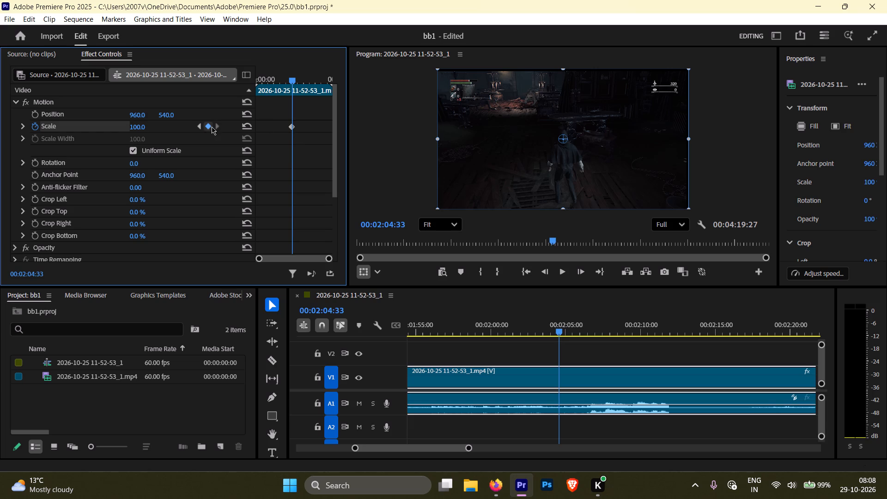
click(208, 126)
Review the footage around the existing Scale keyframe and add a second Scale keyframe at 00:02:04:35.
click(198, 126)
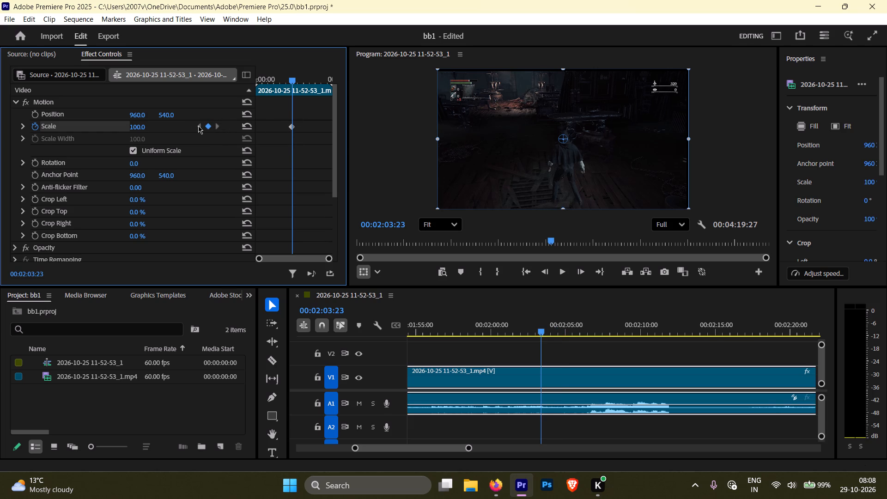
click(198, 126)
drag(290, 75, 296, 79)
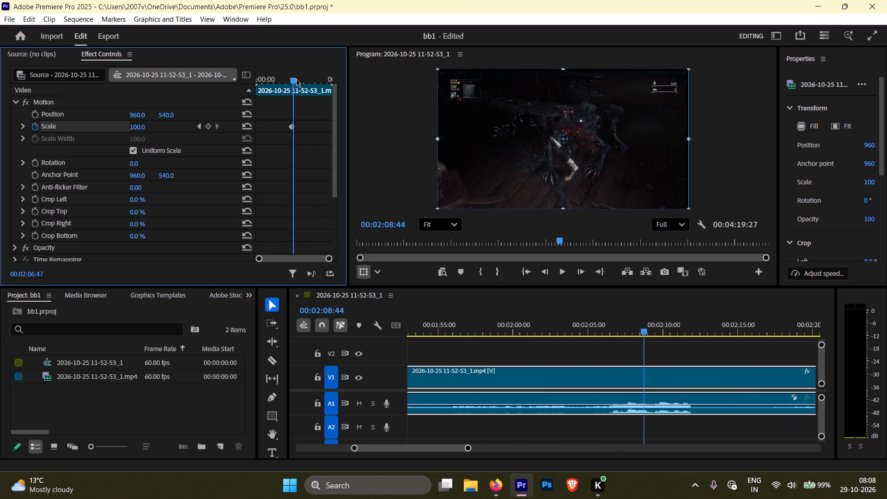
drag(296, 79, 291, 80)
key(space)
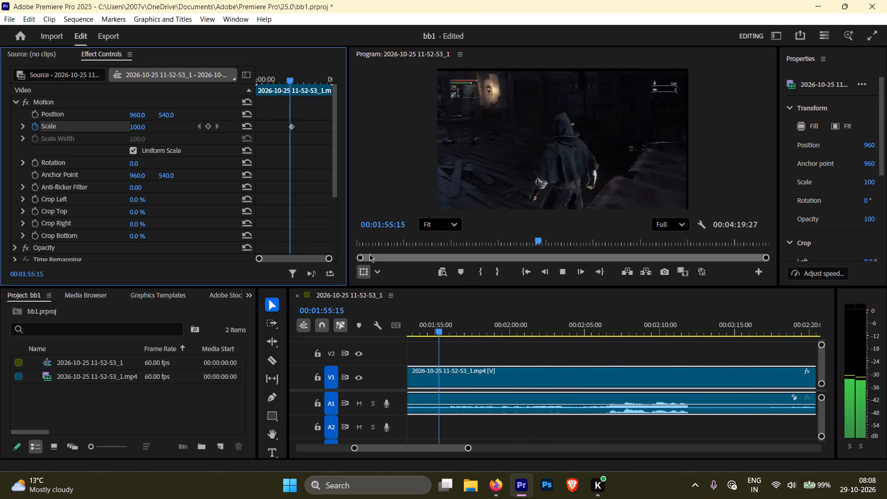
drag(458, 327, 483, 329)
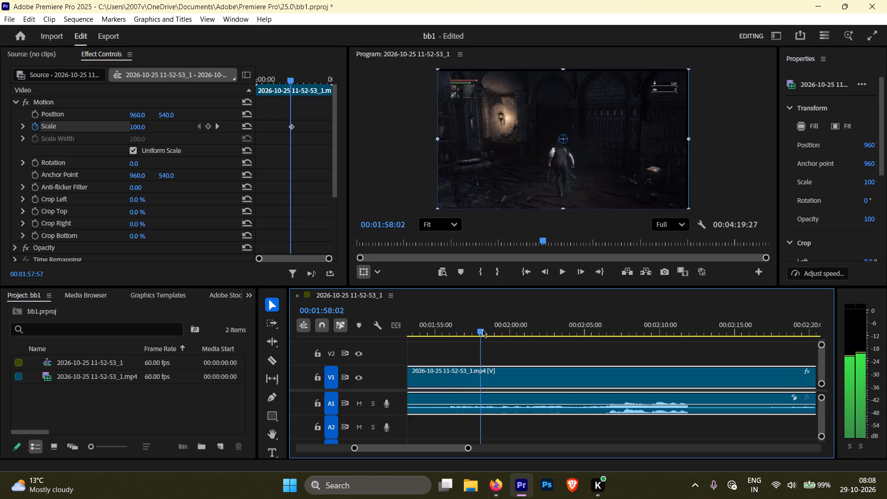
drag(483, 329, 540, 332)
key(space)
key(space)
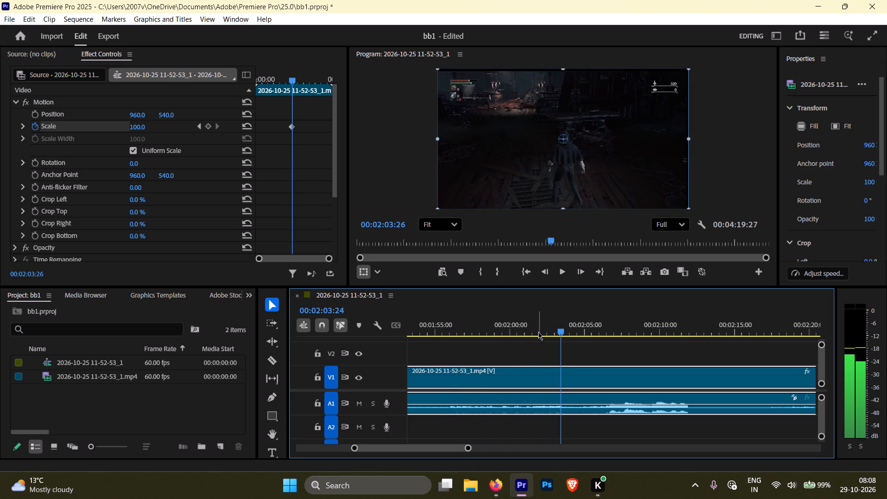
key(space)
key(space)
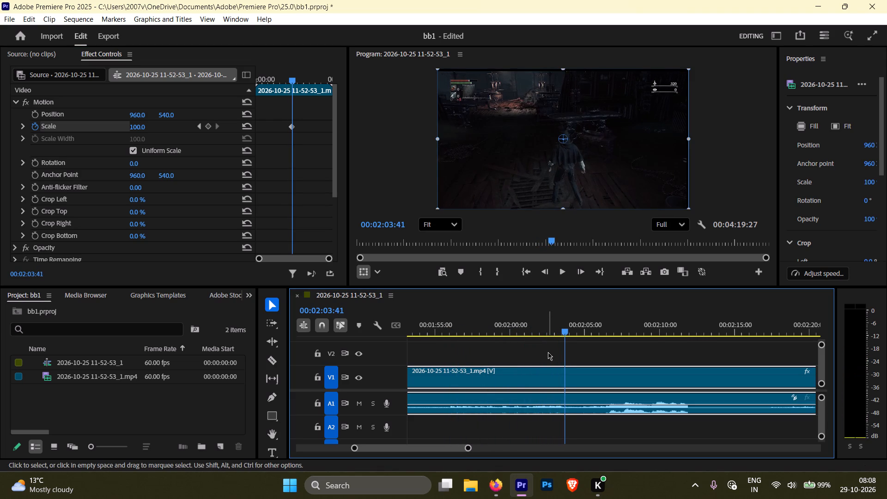
key(space)
key(space)
key(space)
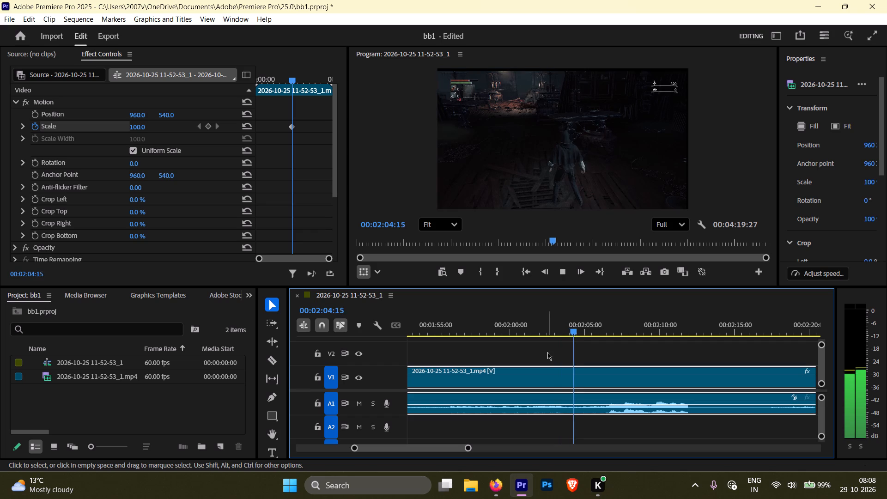
key(space)
key(space)
key(space)
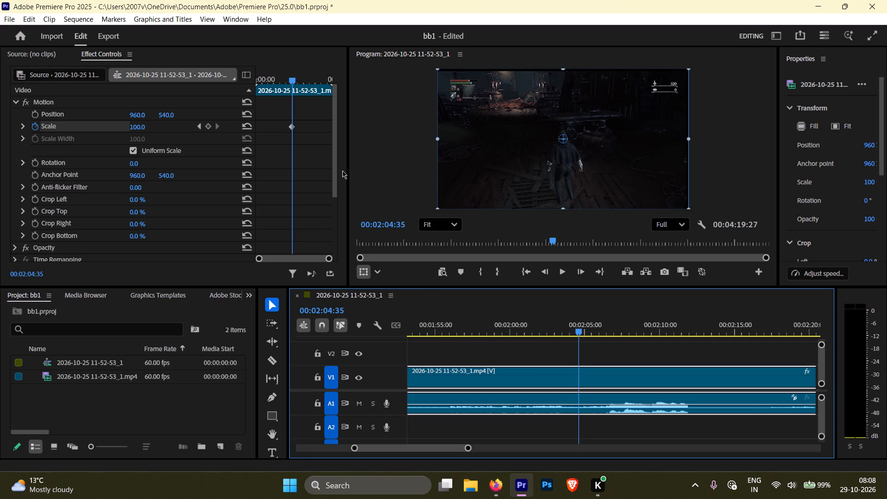
click(209, 128)
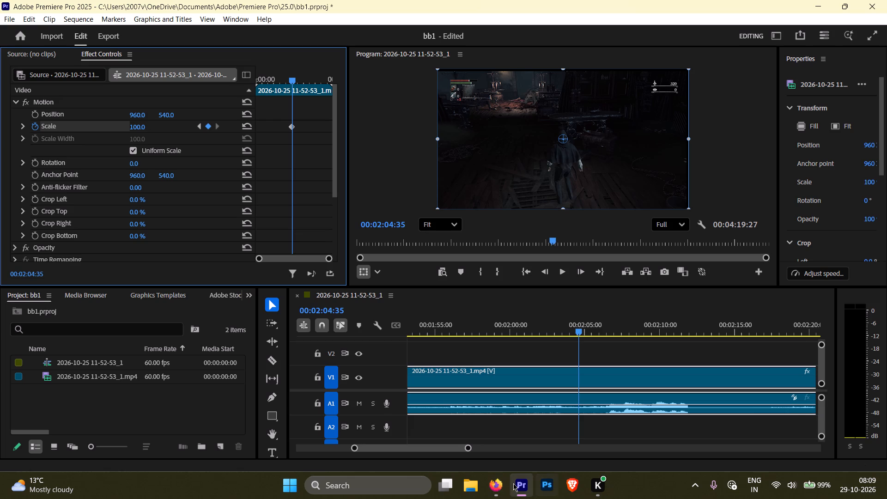
Switch to Firefox, rewind the tutorial to the earlier Scale keyframe explanation, rewatch it and pause.
click(488, 482)
click(290, 214)
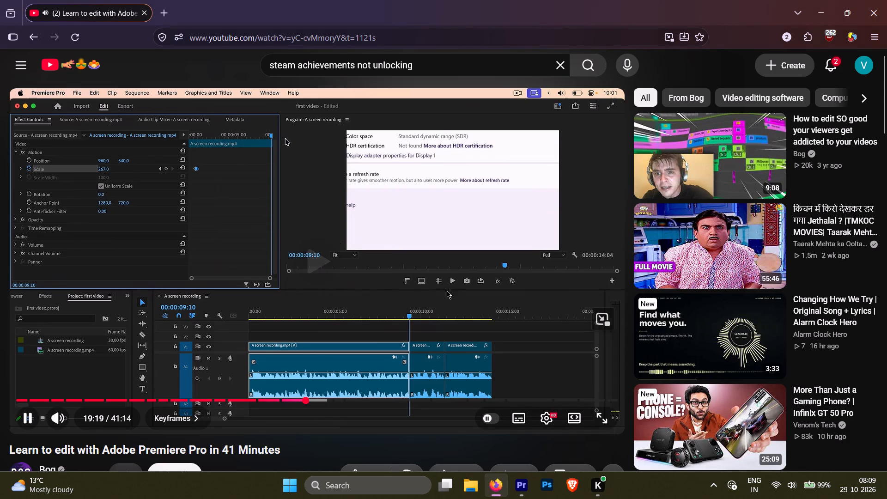
click(292, 397)
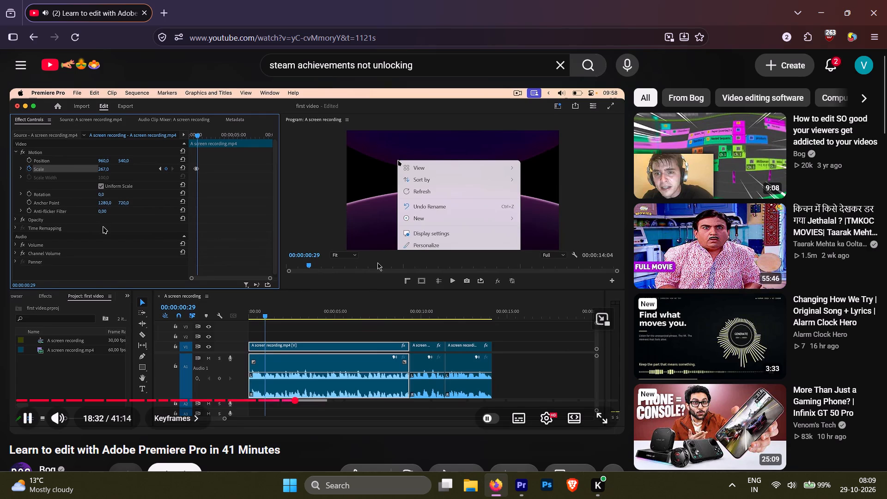
click(377, 262)
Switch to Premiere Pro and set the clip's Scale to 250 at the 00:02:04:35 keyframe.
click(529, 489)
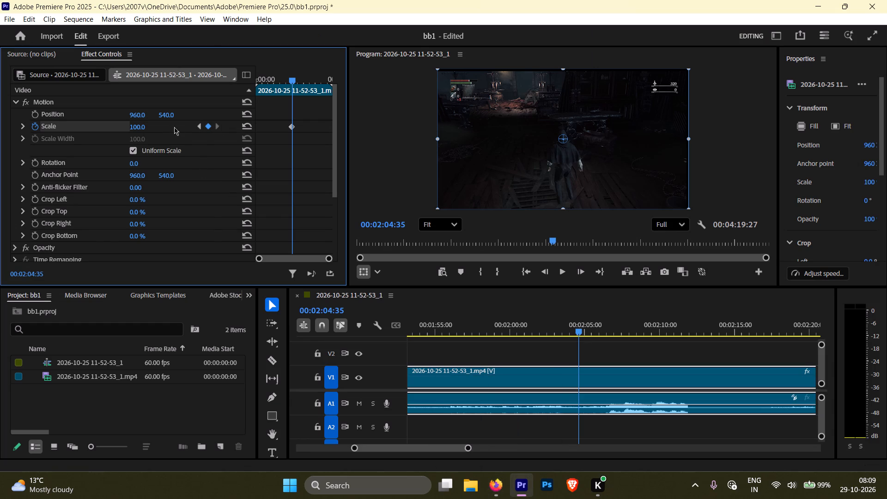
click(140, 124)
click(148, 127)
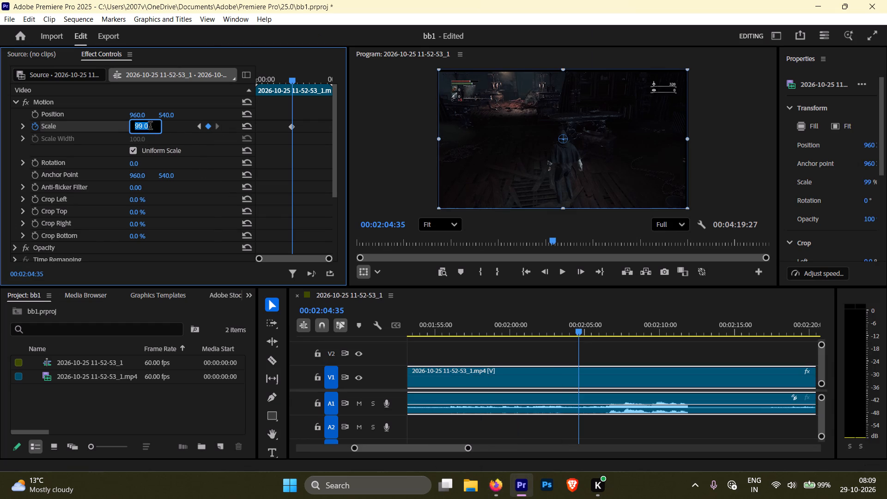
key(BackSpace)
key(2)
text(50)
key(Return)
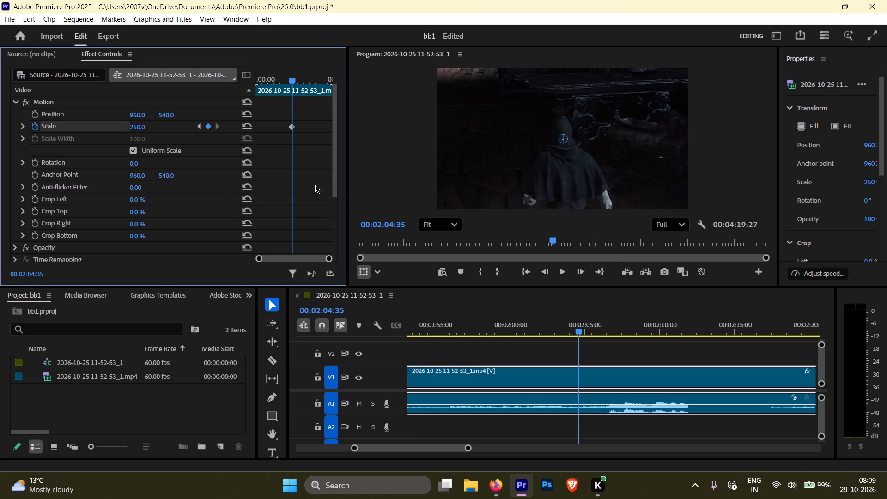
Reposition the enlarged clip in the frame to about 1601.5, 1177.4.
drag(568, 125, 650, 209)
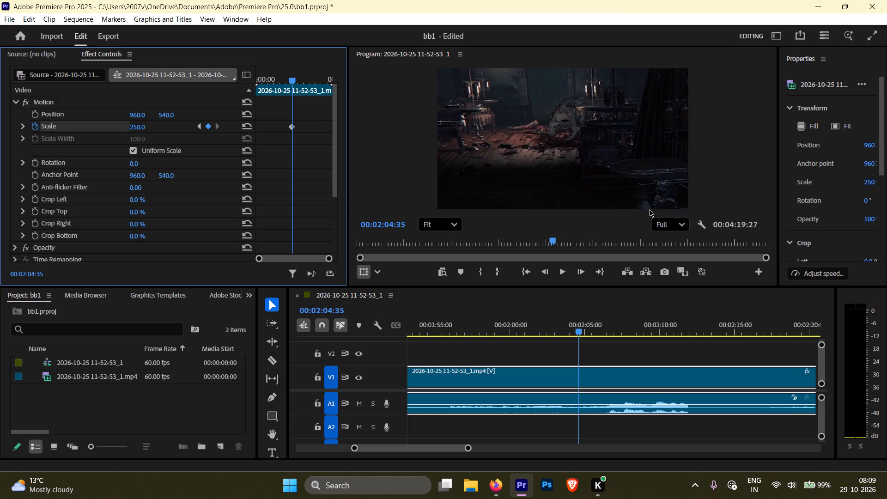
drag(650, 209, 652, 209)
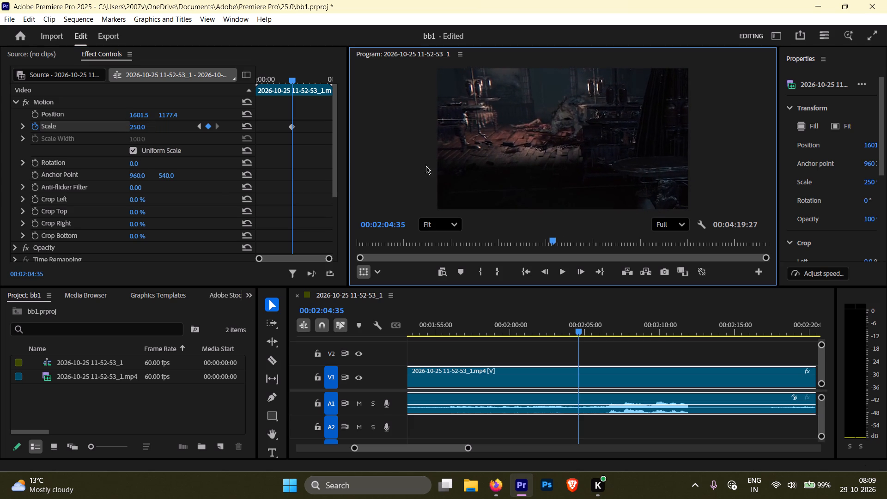
Play the clip past the Scale keyframes, and again from about 00:01:12, to check the zoom and framing.
key(space)
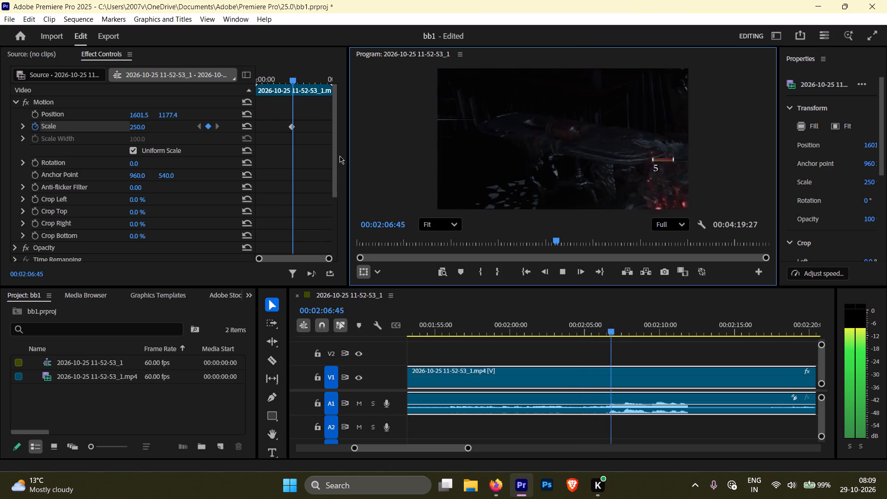
key(space)
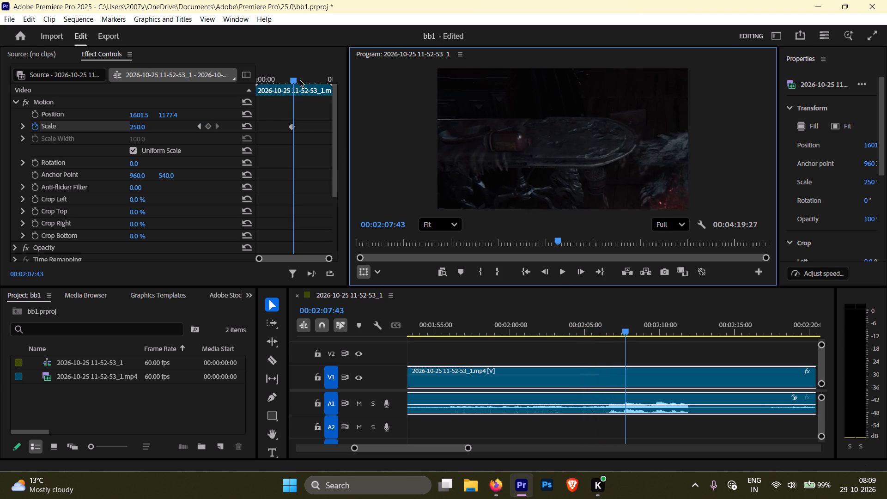
drag(291, 79, 275, 79)
key(space)
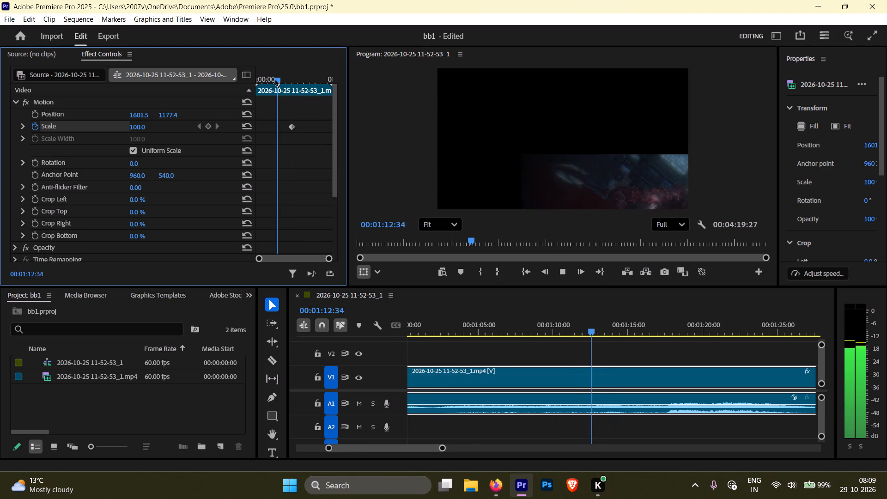
drag(573, 176, 512, 150)
drag(593, 183, 575, 154)
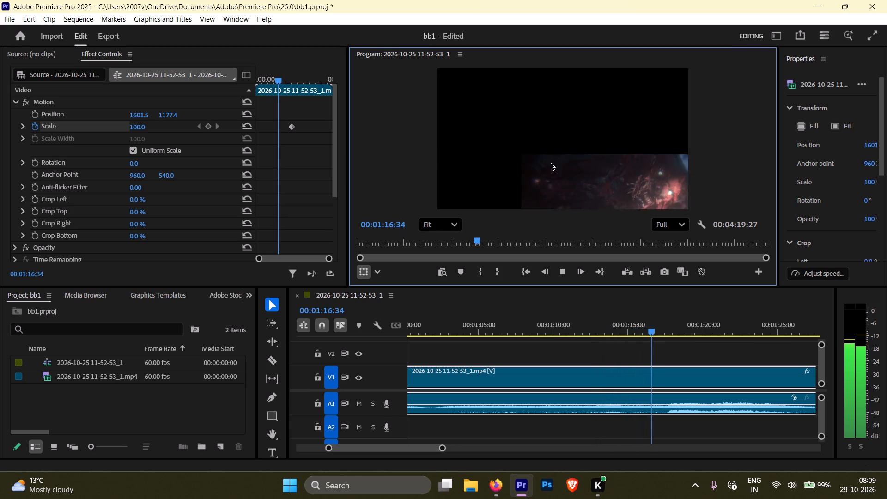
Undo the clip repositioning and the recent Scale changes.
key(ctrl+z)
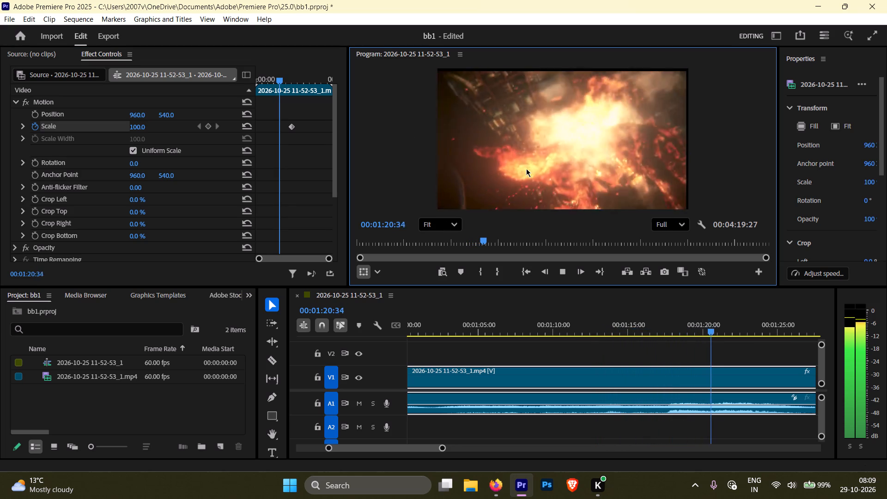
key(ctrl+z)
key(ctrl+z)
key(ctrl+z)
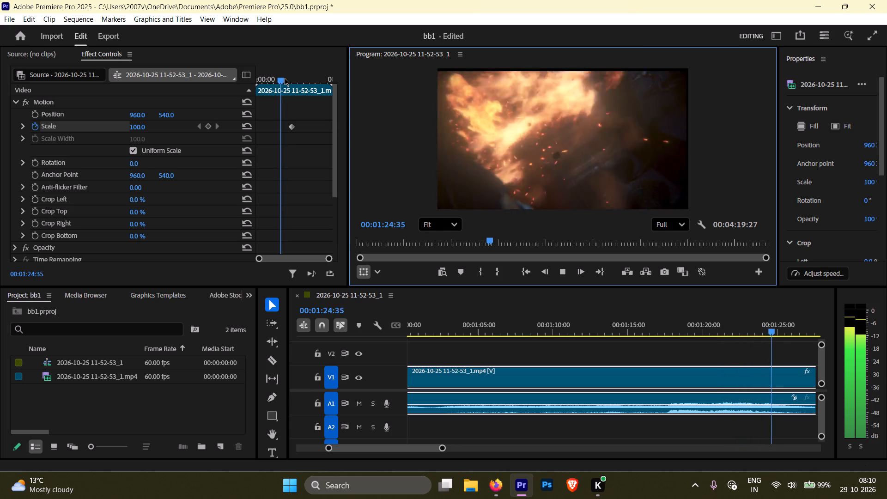
Replay the footage around the Scale keyframe, and turn off Scale animation, deleting its existing keyframes.
drag(282, 78, 292, 81)
key(space)
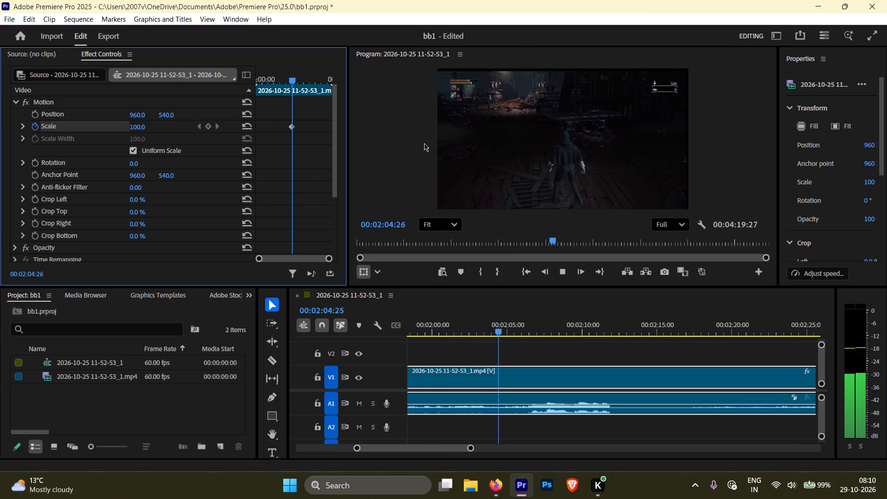
click(291, 126)
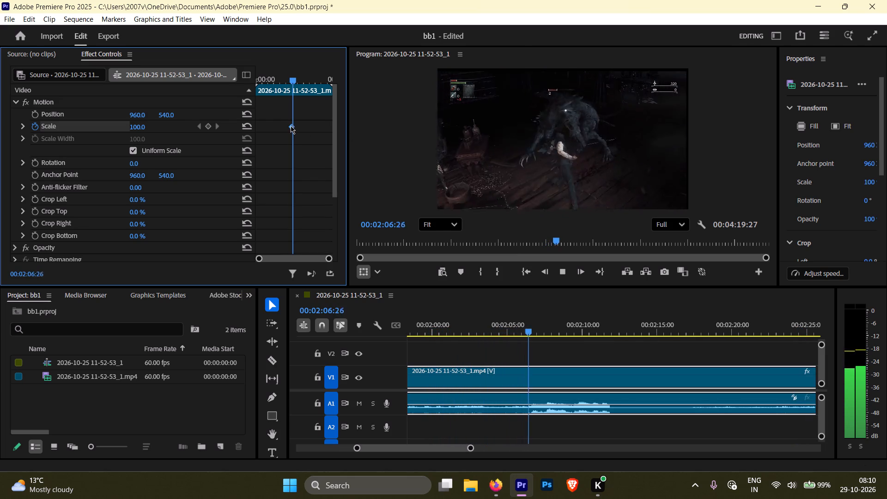
click(33, 125)
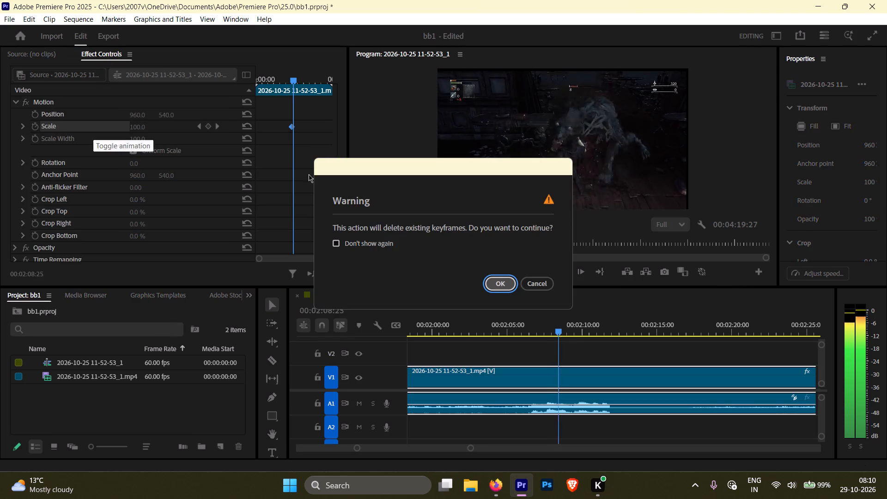
click(497, 277)
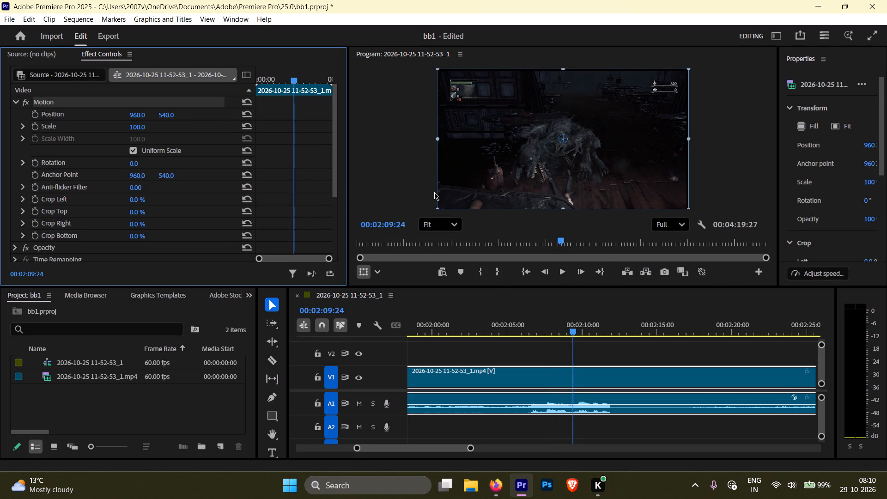
Cue the clip to 00:02:03:29 and turn on Scale animation there to set the first keyframe.
drag(569, 332, 539, 334)
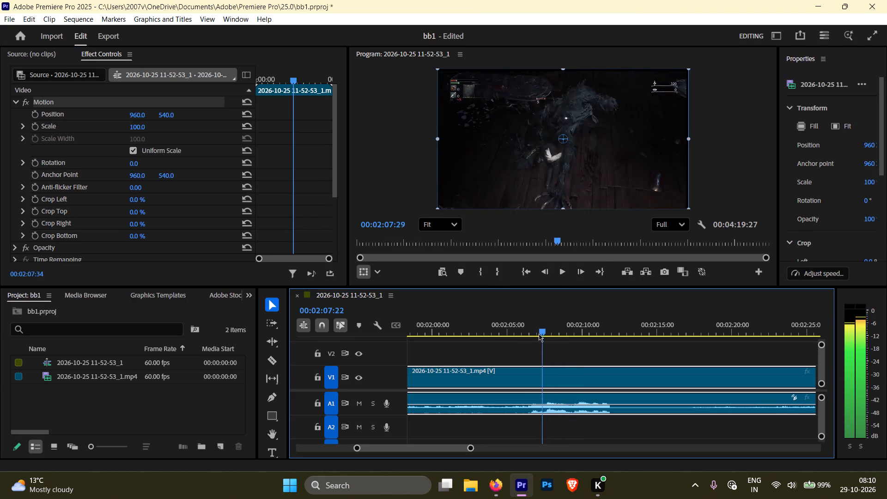
drag(539, 334, 509, 335)
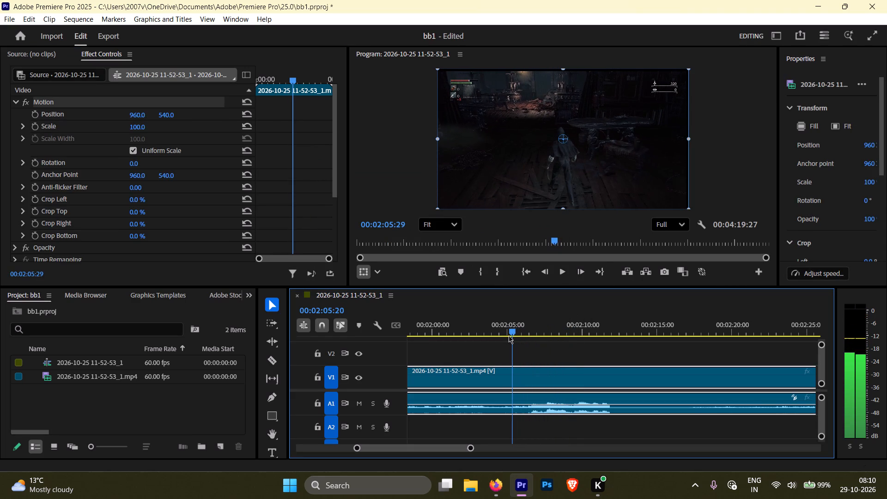
drag(509, 335, 476, 335)
key(space)
key(space)
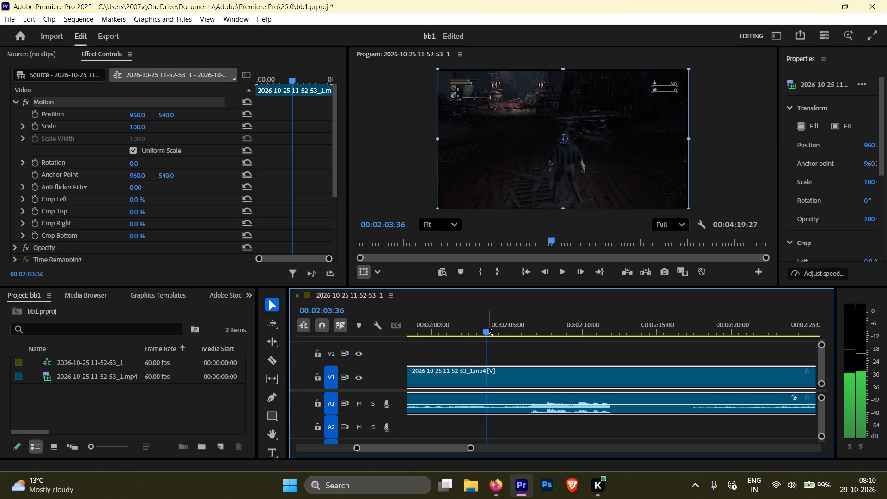
drag(487, 332, 477, 332)
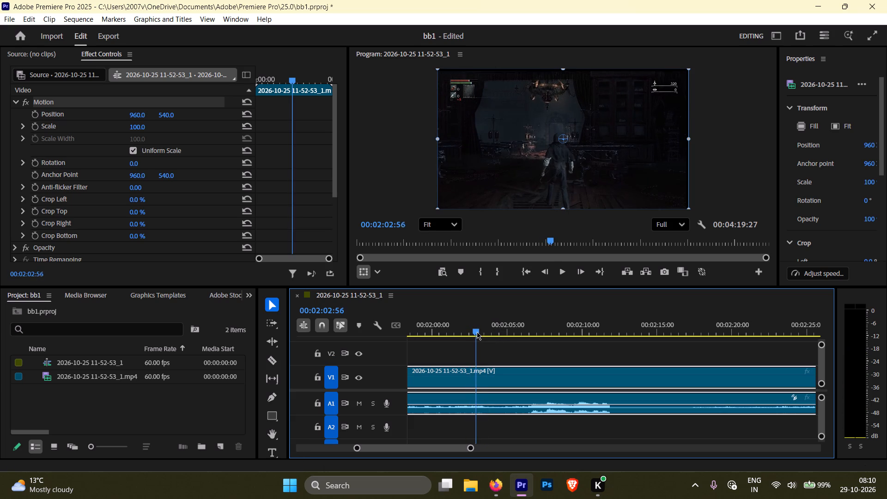
drag(477, 332, 476, 332)
key(space)
key(space)
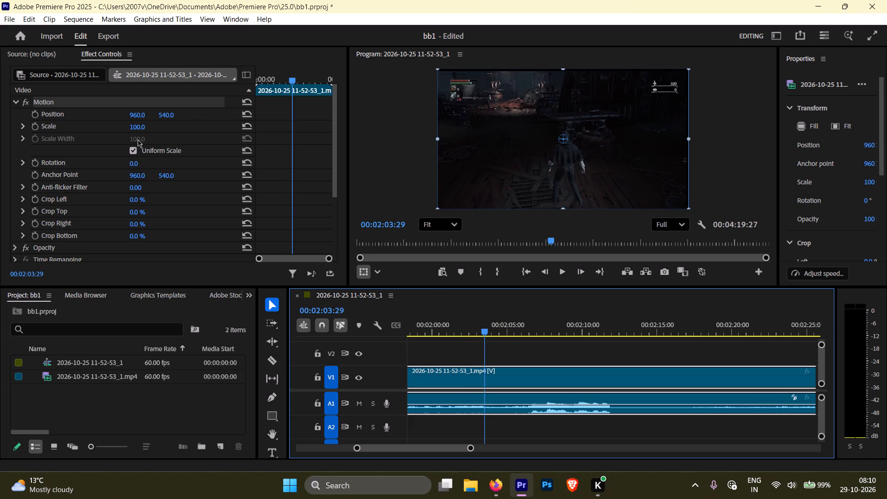
click(34, 126)
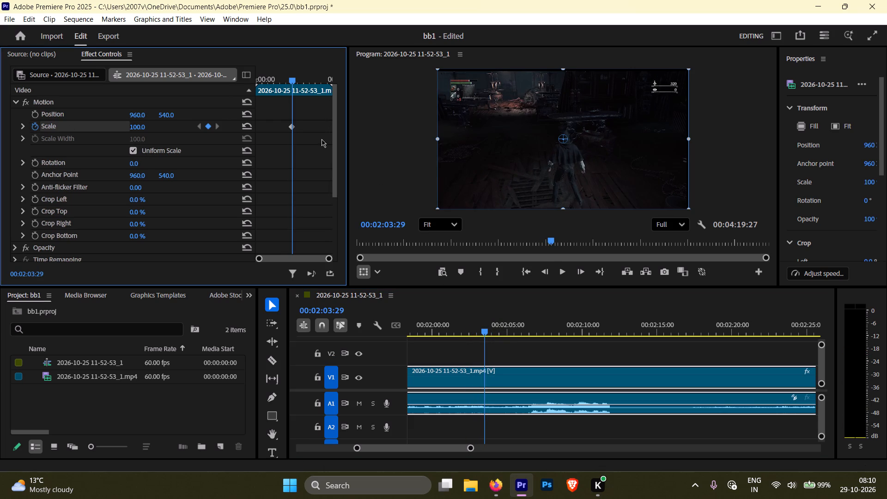
Switch to Firefox, rewind the tutorial, rewatch how the second Scale keyframe is added and changed, and pause.
click(504, 481)
click(402, 290)
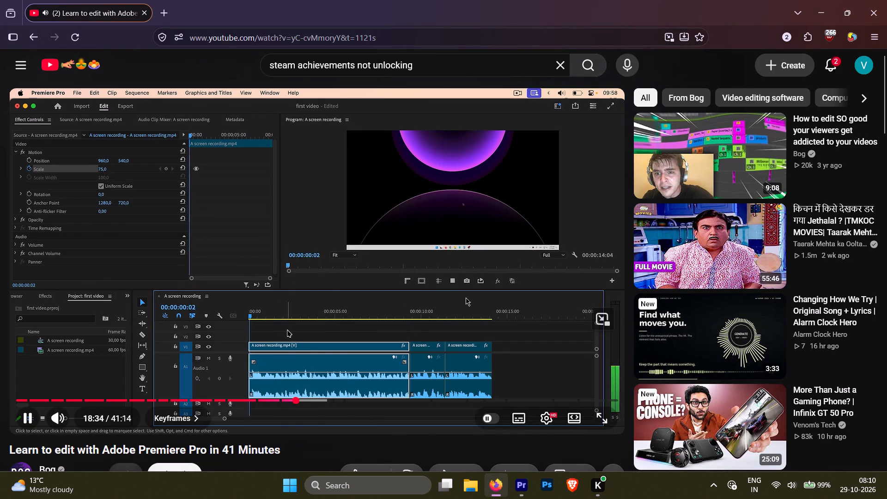
key(Left)
key(Left)
key(Left)
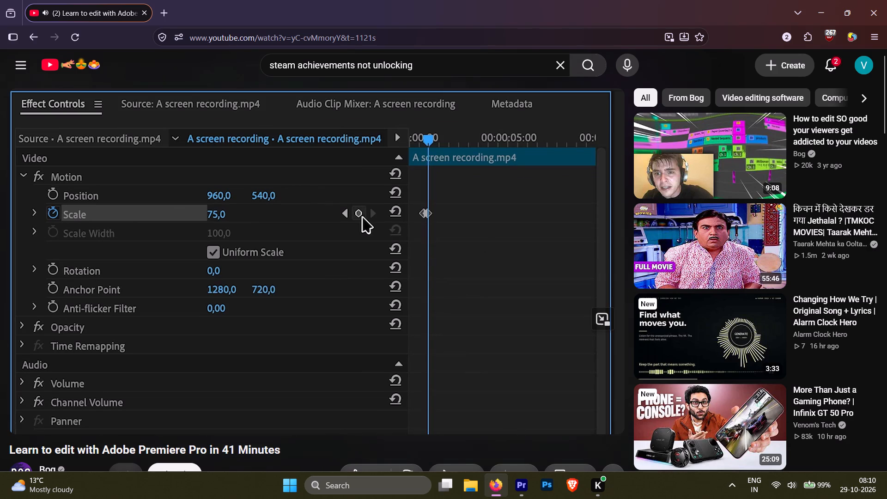
click(400, 225)
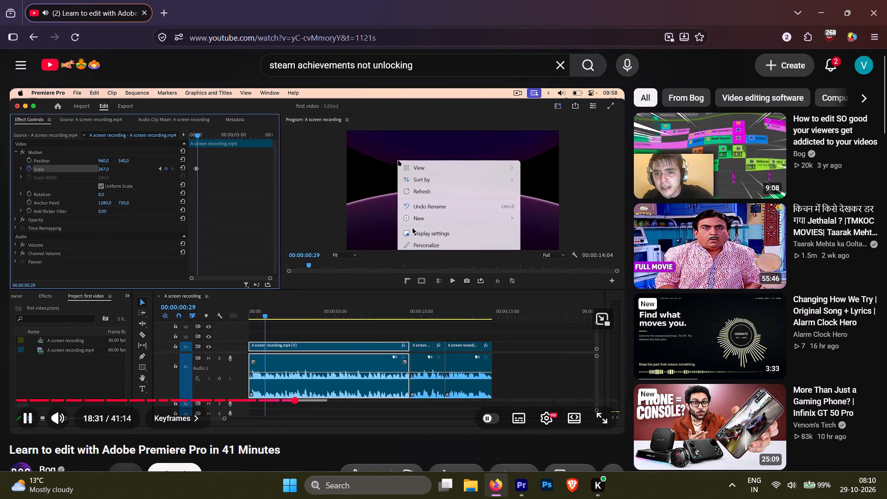
Switch to Premiere Pro, add a second Scale keyframe at 00:02:04:48 and set its Scale to 250.
click(528, 485)
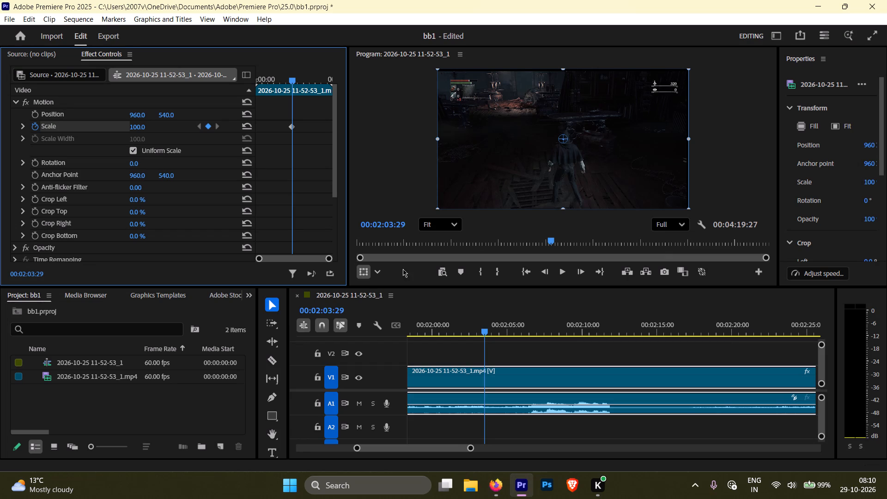
key(space)
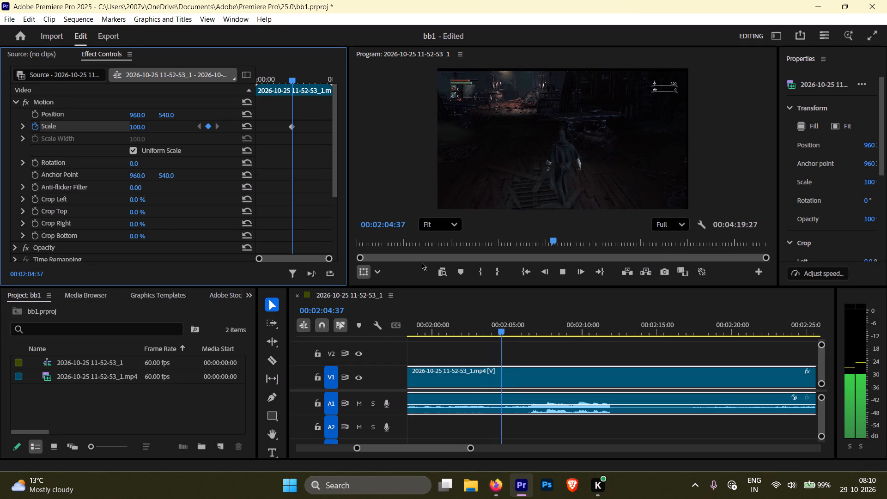
key(space)
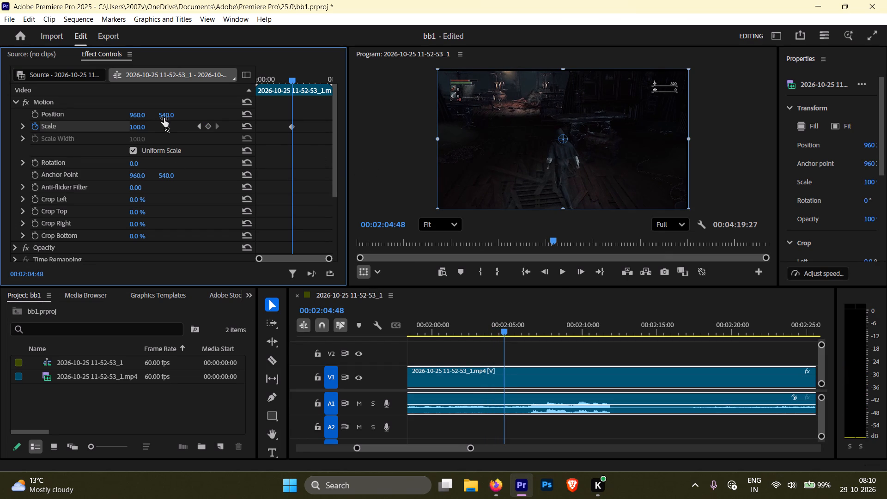
click(210, 127)
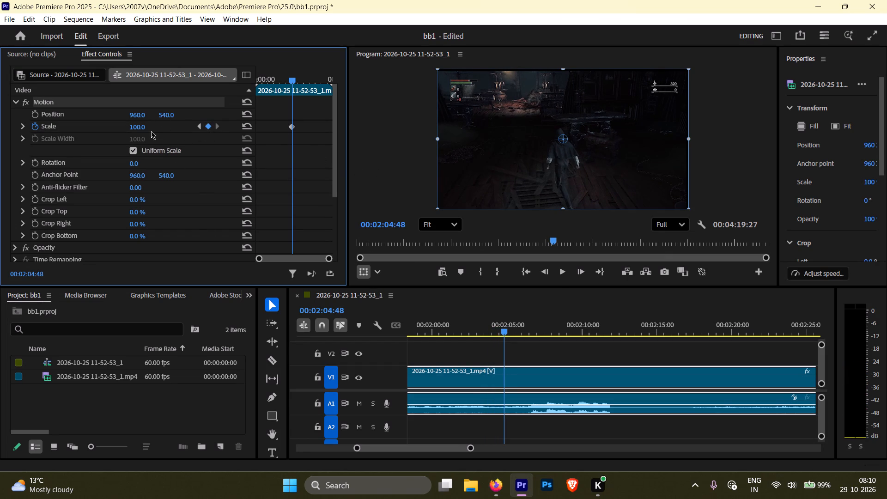
click(143, 127)
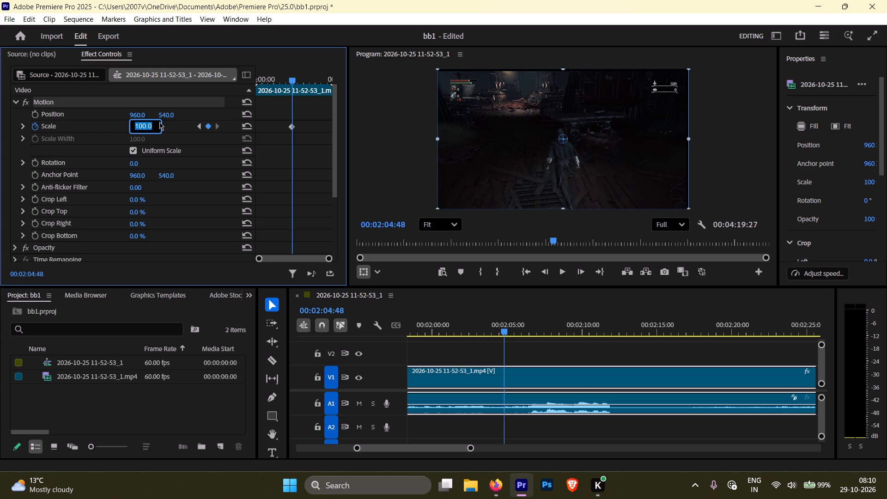
key(BackSpace)
key(2)
text(50)
Reposition the enlarged clip in the frame to about 1517, 1111.
drag(561, 138, 603, 181)
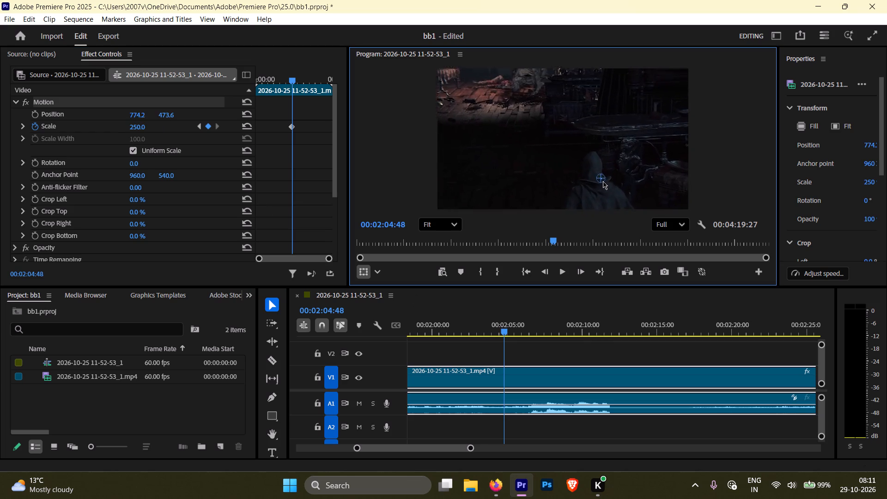
drag(603, 181, 636, 213)
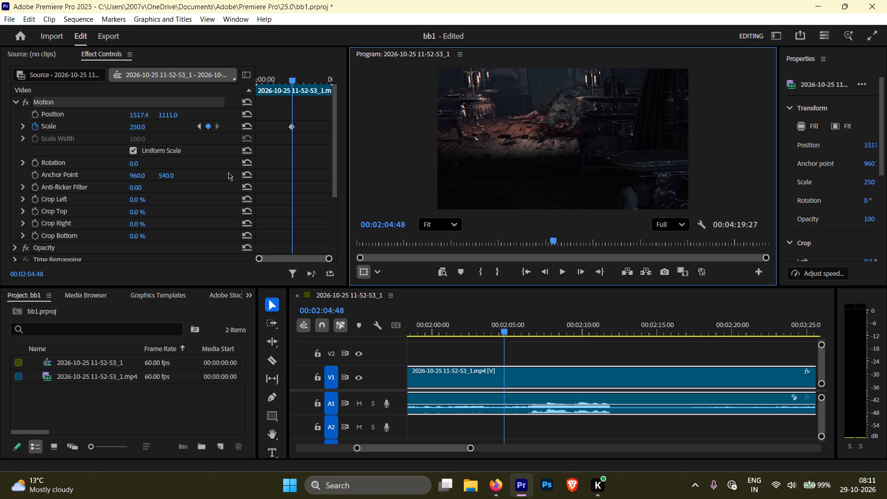
Play back the enlarged clip from the second Scale keyframe at 00:02:04:48 to check the reframing.
key(space)
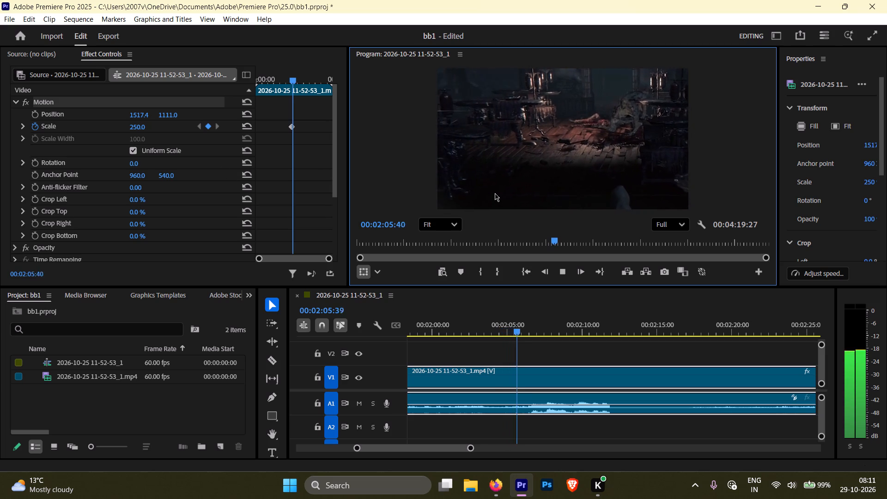
key(space)
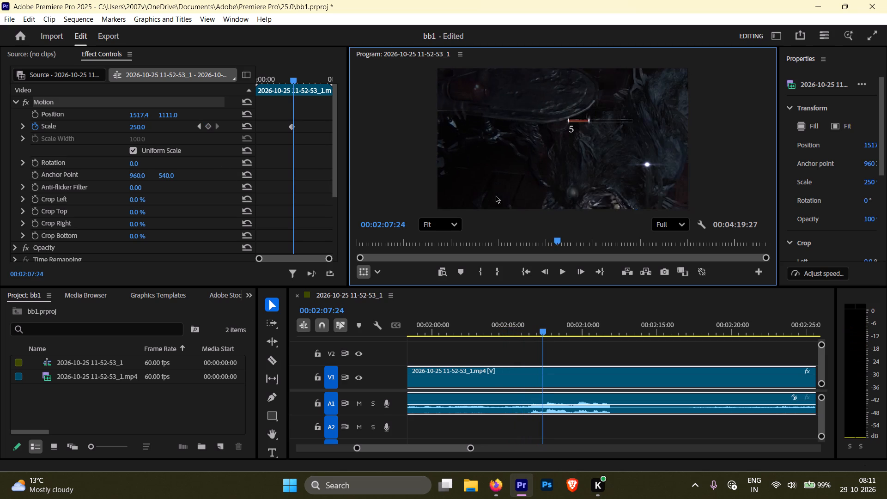
Switch to Firefox and watch a little more of the tutorial's Scale keyframe demonstration, pausing it again.
key(alt+Tab)
drag(362, 126, 386, 111)
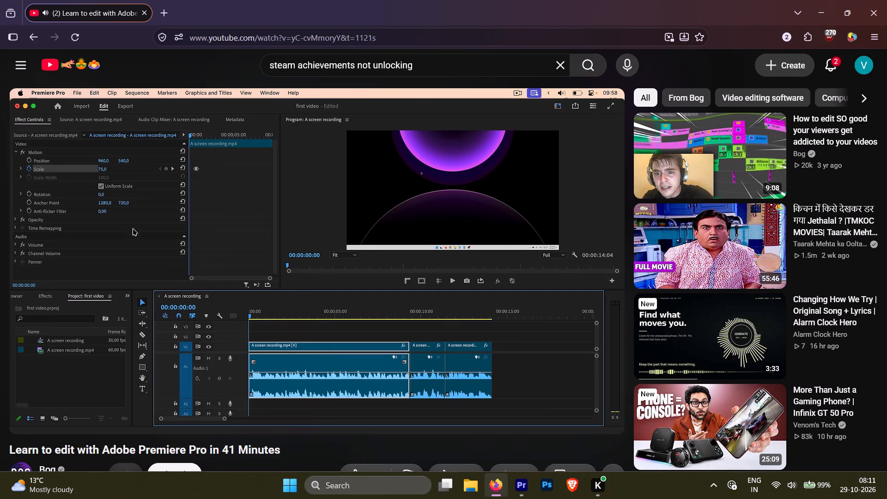
key(space)
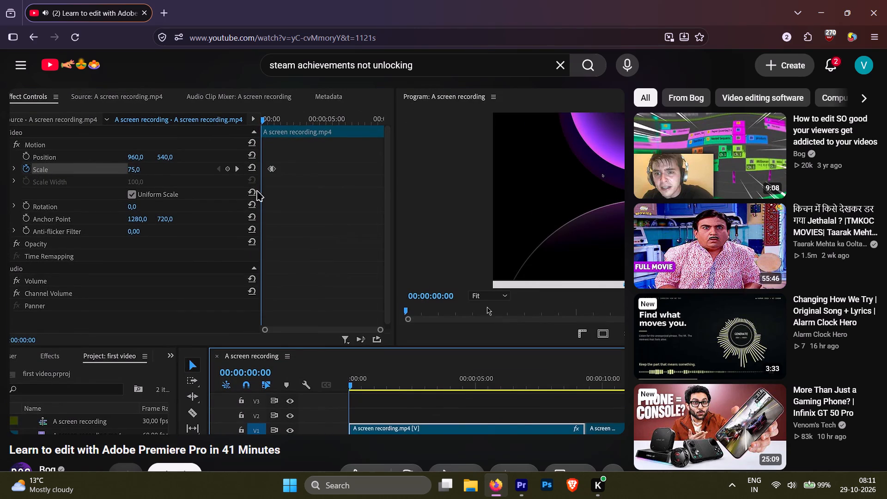
Switch to Premiere Pro, check the frame before the zoom, and undo the last reposition of the clip.
click(524, 487)
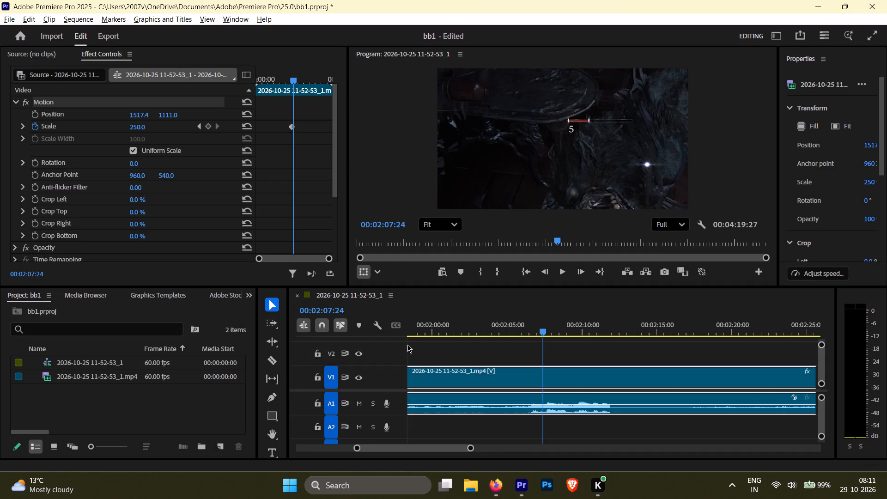
drag(294, 78, 282, 80)
key(space)
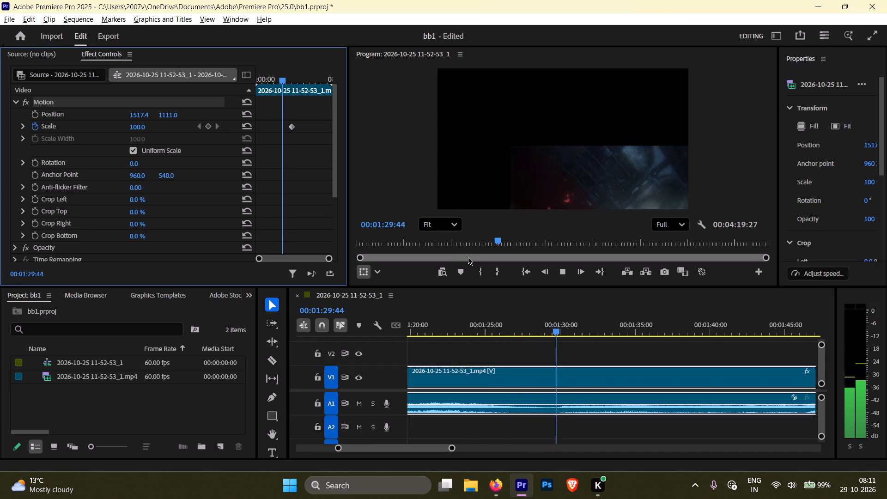
drag(283, 79, 290, 79)
drag(700, 332, 613, 332)
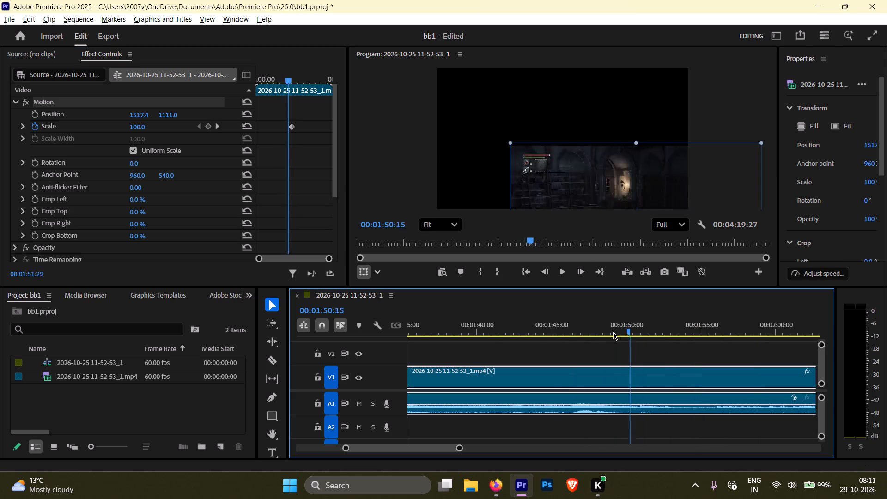
drag(613, 332, 481, 326)
key(ctrl+z)
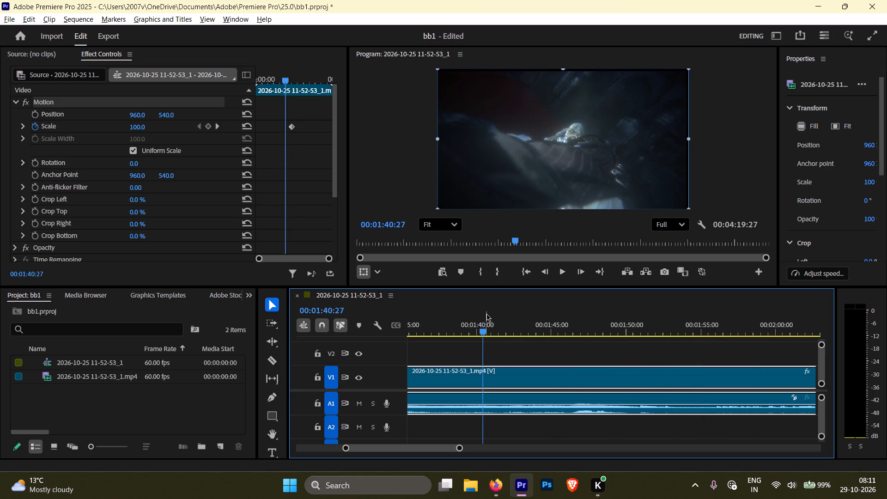
Review the centred clip from about 00:01:40:27 through the Scale zoom, stopping at 00:02:06:52.
key(space)
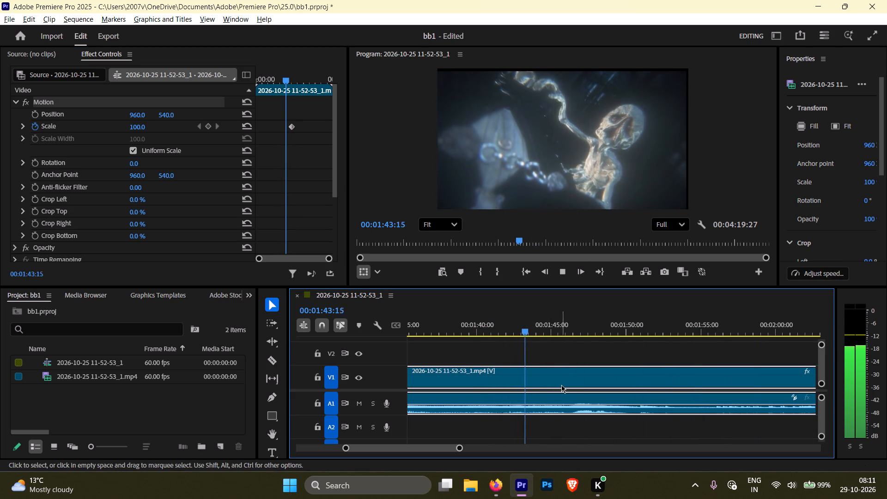
drag(547, 329, 590, 332)
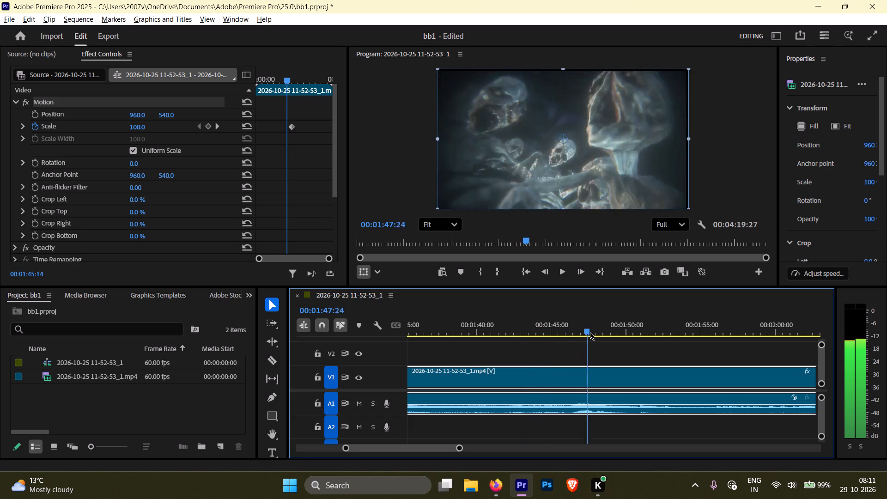
drag(590, 332, 709, 343)
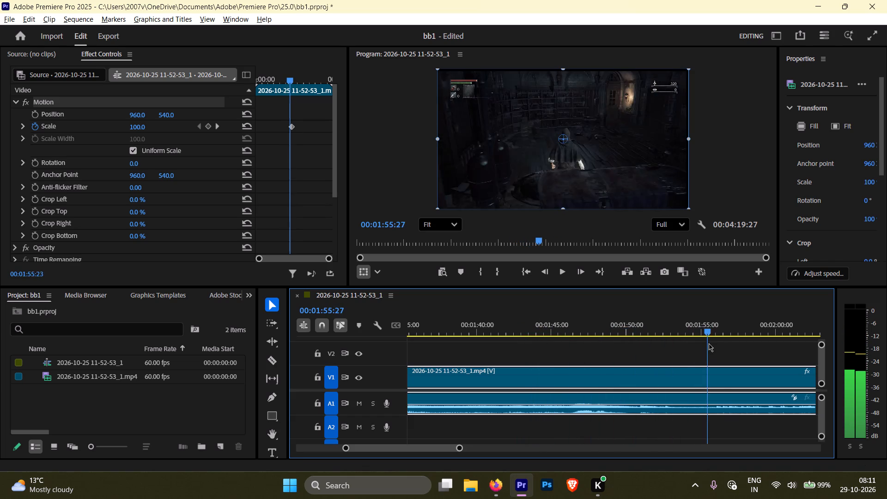
drag(709, 343, 760, 343)
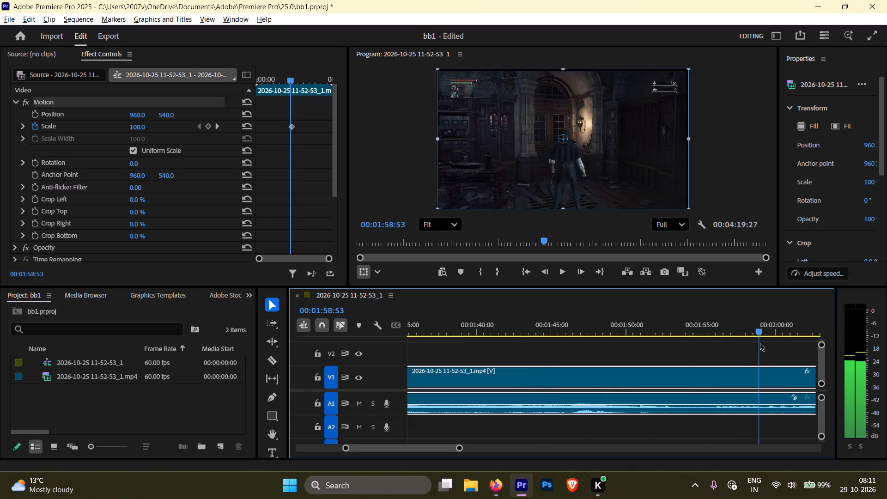
drag(760, 343, 790, 338)
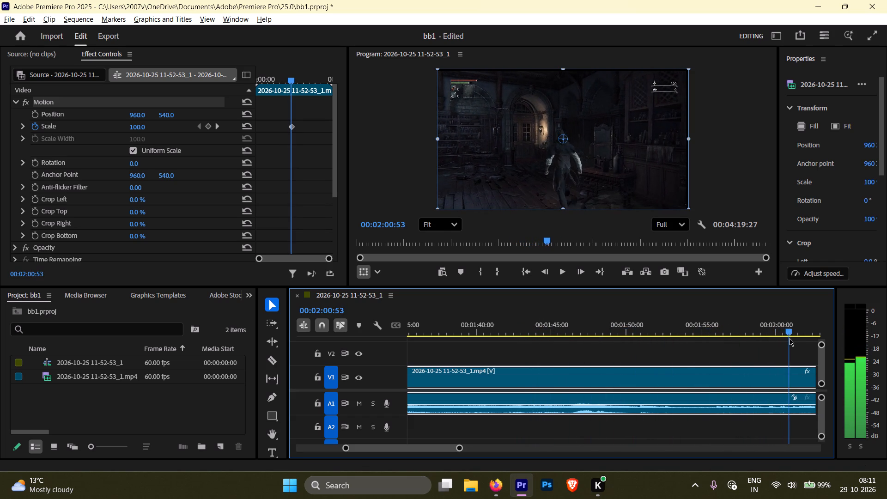
drag(790, 338, 792, 338)
key(space)
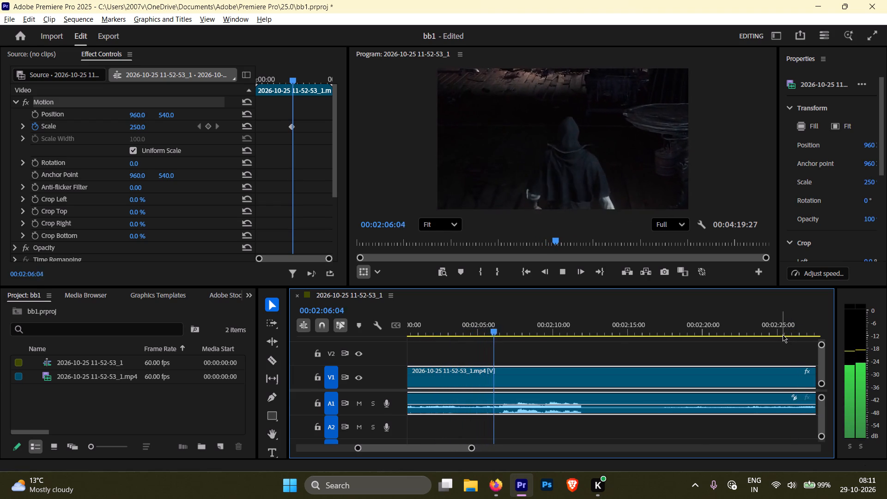
key(space)
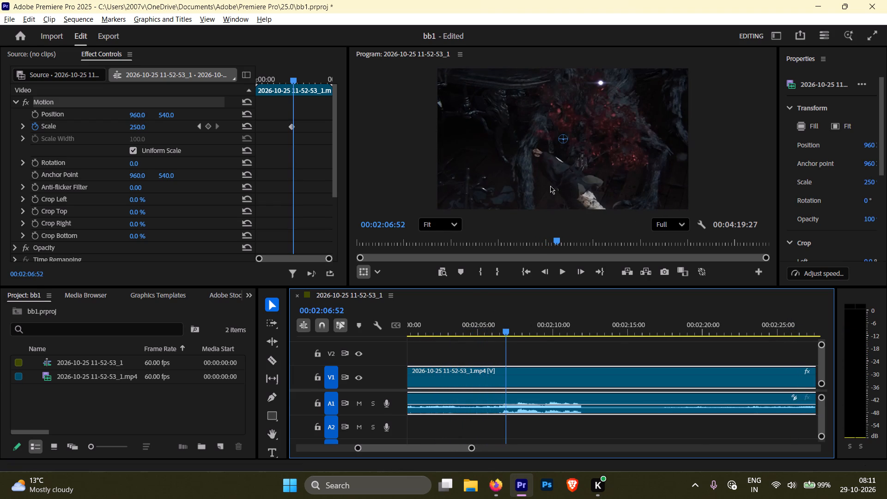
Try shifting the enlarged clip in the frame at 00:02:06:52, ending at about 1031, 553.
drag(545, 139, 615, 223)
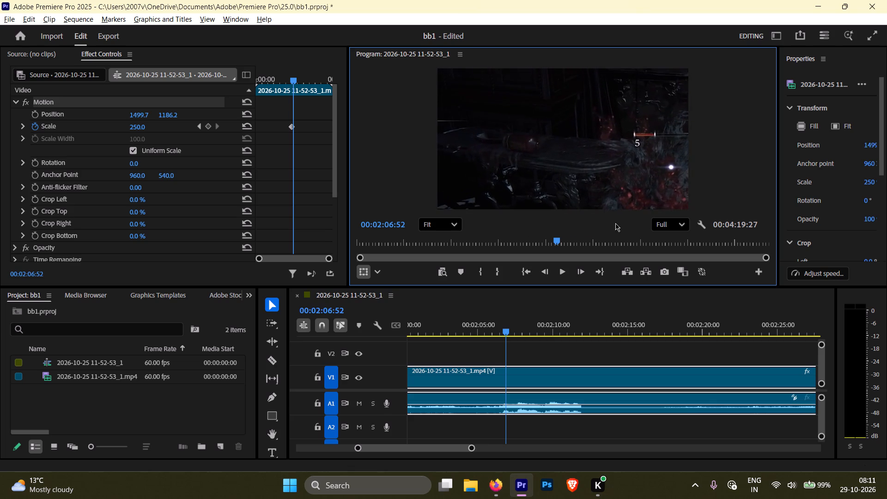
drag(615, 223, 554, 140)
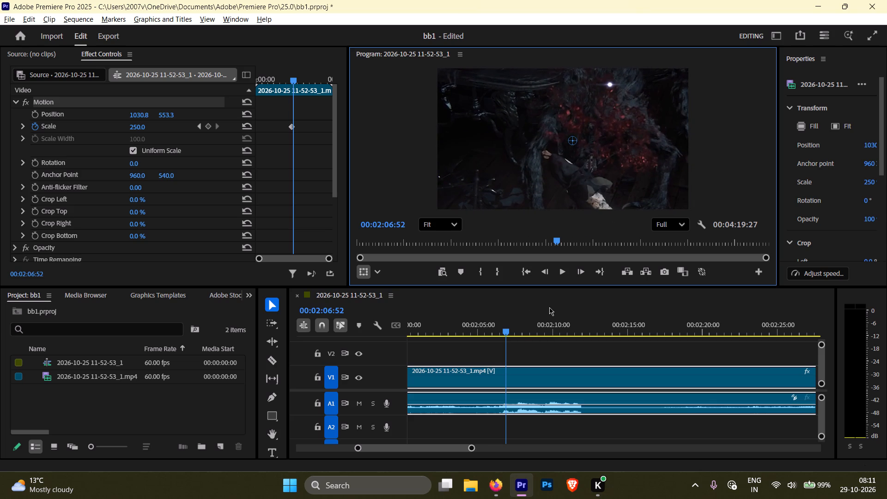
Cue back to 00:02:01:55, before the zoom, and reposition the unscaled clip to about 956, 544 to fill the frame.
drag(504, 329, 477, 330)
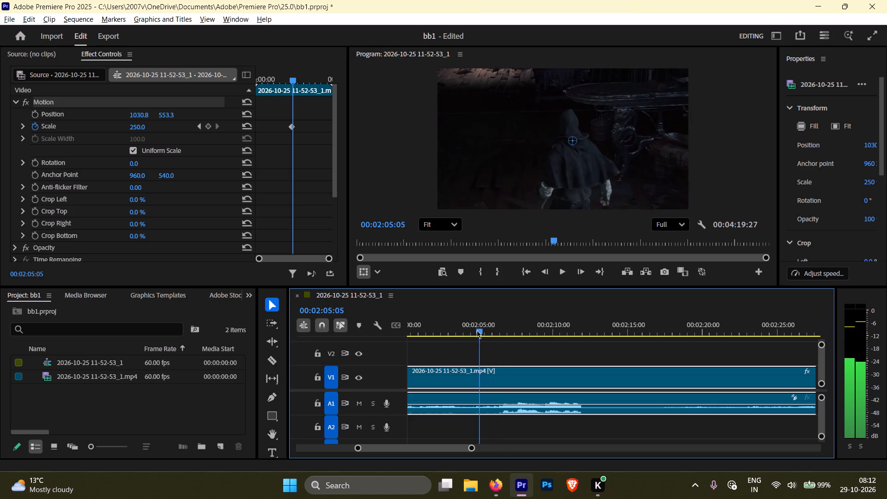
drag(477, 330, 453, 330)
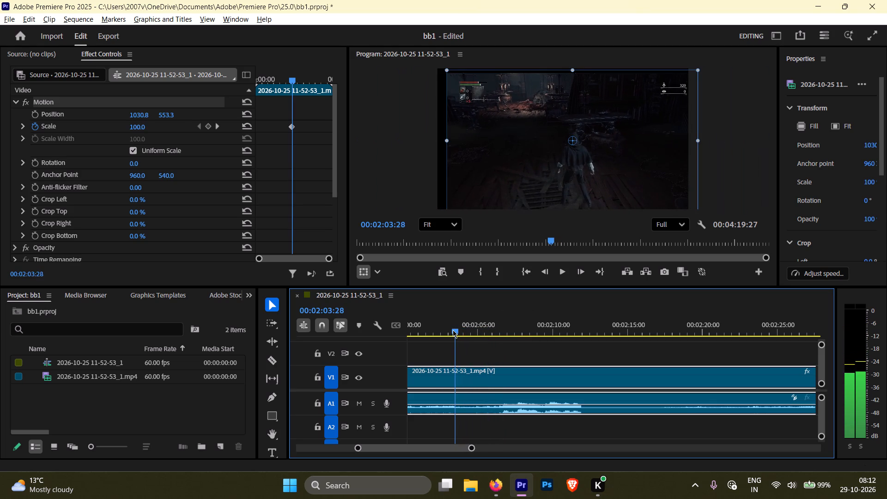
drag(453, 330, 430, 329)
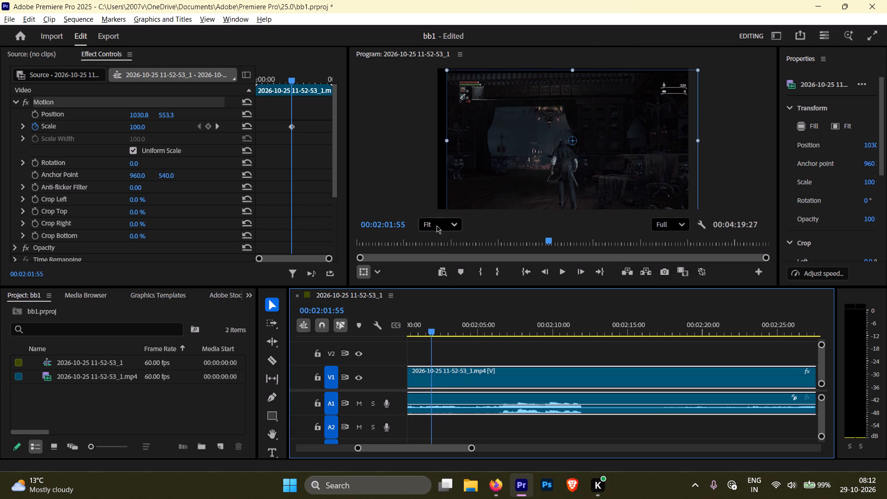
drag(449, 140, 438, 137)
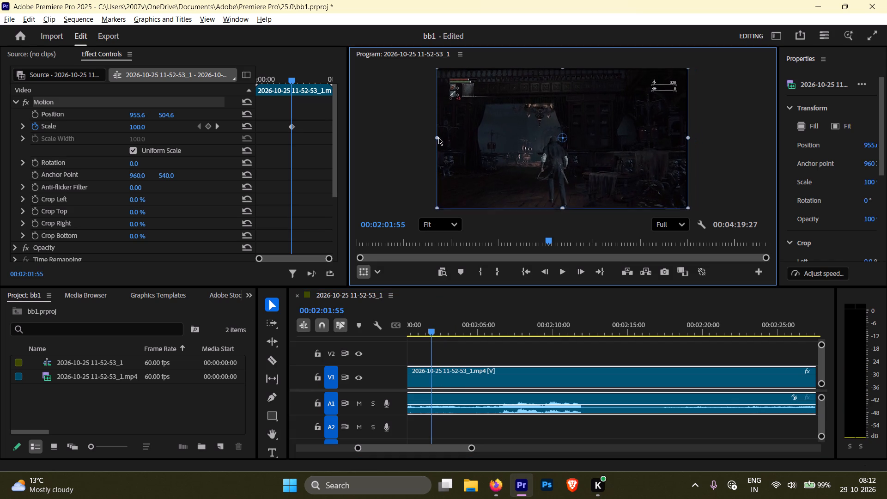
drag(438, 137, 438, 138)
Play the clip from 00:02:01:55 into the zoom to check the new framing.
key(space)
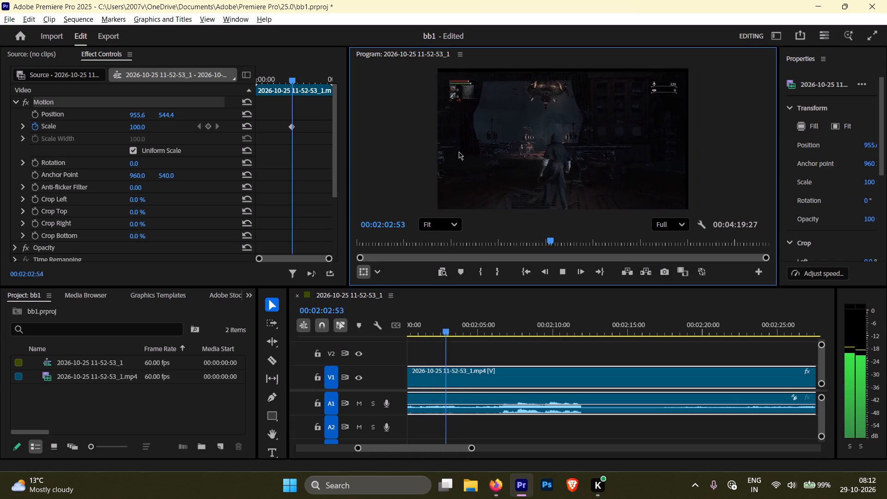
key(space)
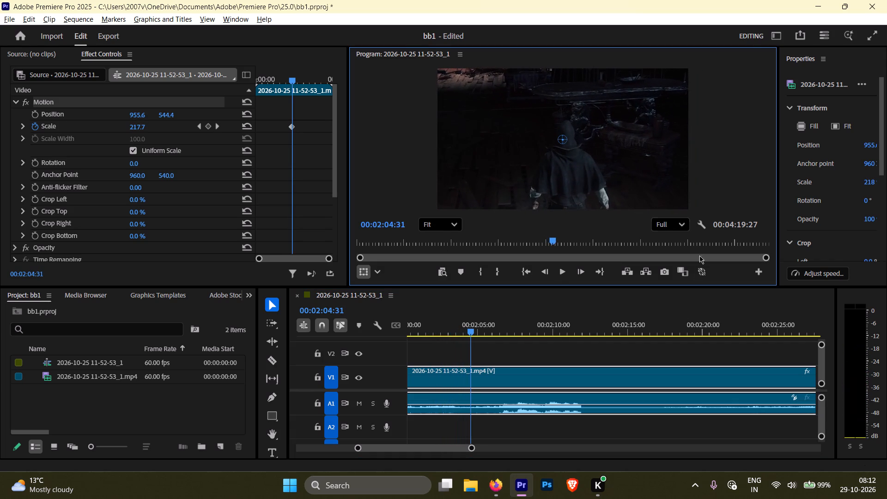
Switch to Firefox, watch how the tutorial spaces the two Scale keyframes, and pause the video.
key(alt+Tab)
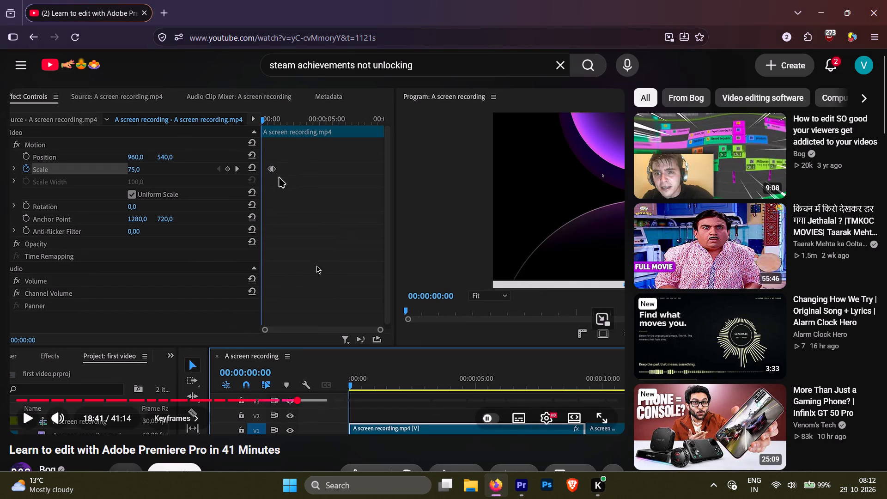
click(321, 265)
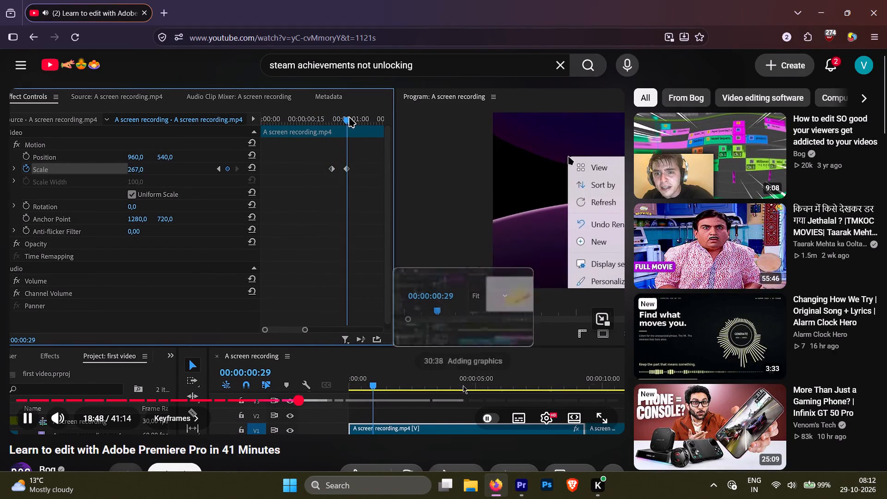
click(443, 306)
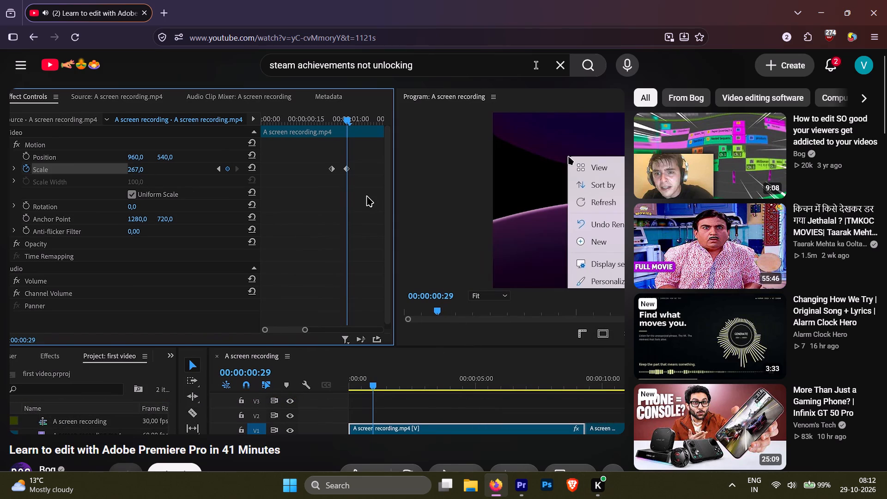
Replace the YouTube search text and search for "how to zoom to a point in premiere".
click(556, 68)
click(322, 61)
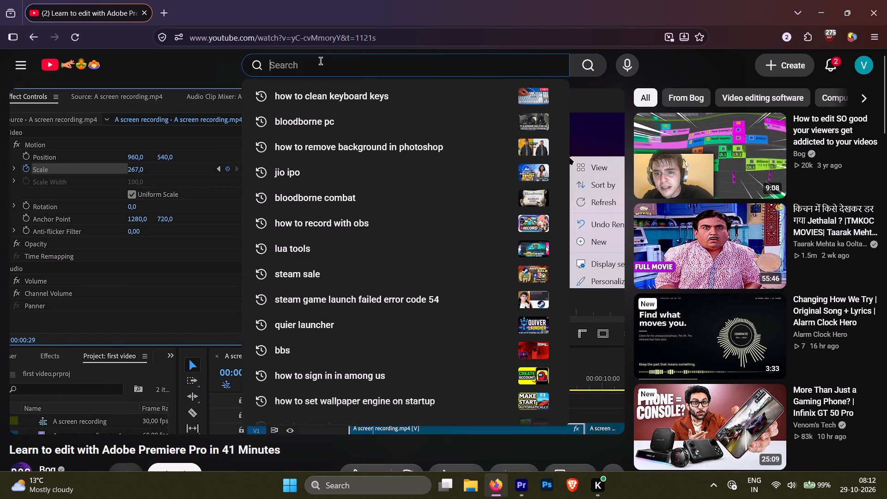
text(how tro)
key(space)
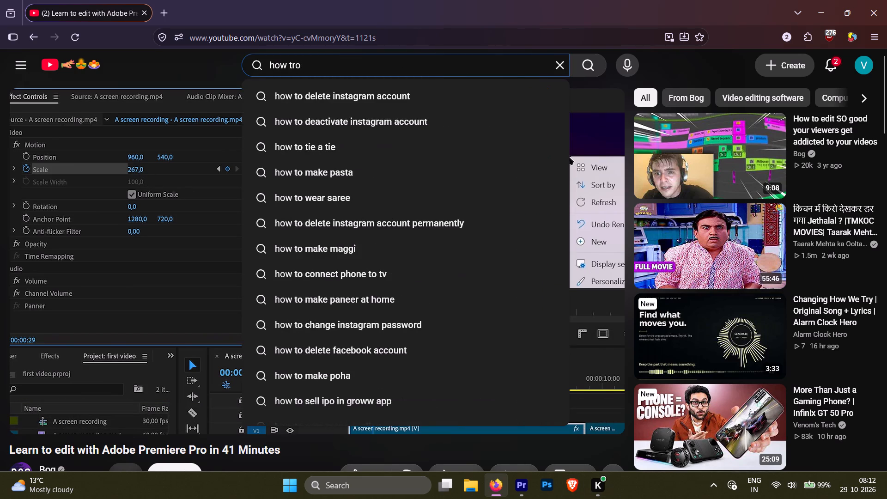
key(BackSpace)
key(BackSpace)
key(BackSpace)
text(o zoo,)
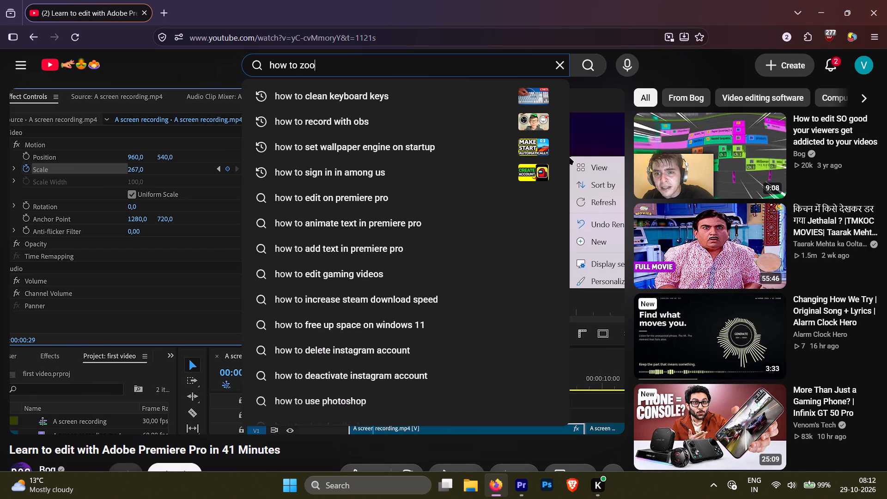
key(space)
key(BackSpace)
key(BackSpace)
text(m at a)
key(space)
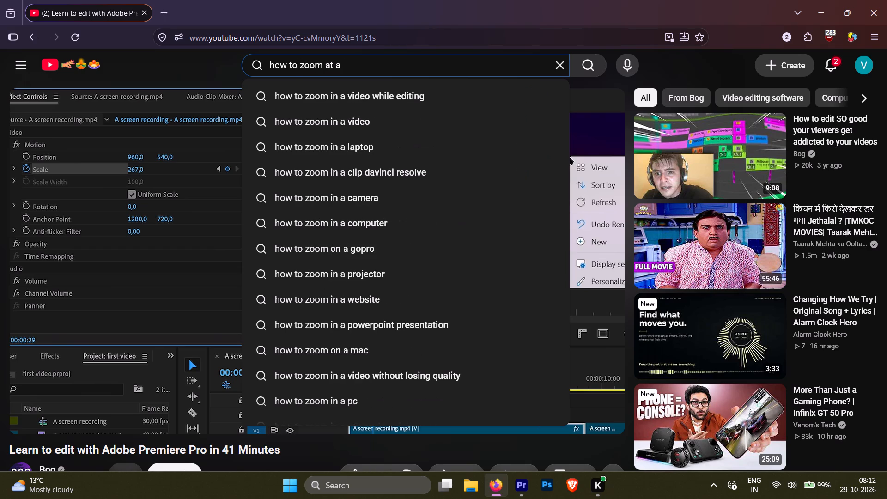
text(popint)
key(space)
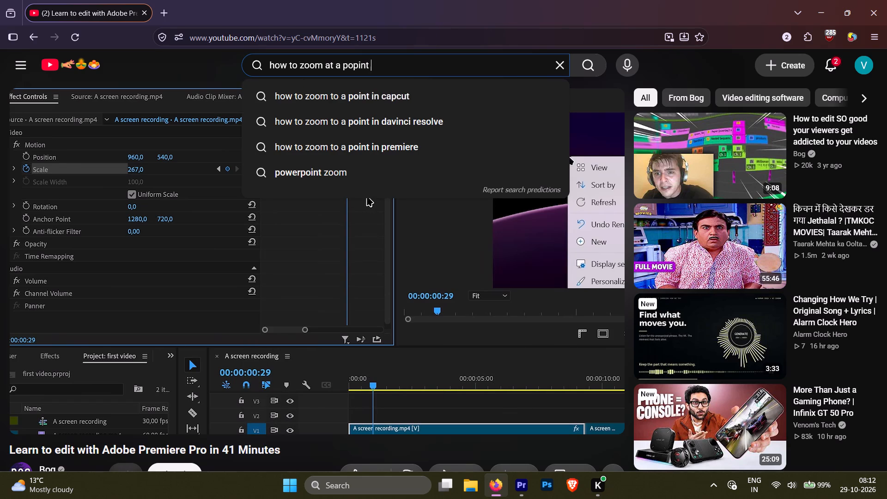
click(382, 150)
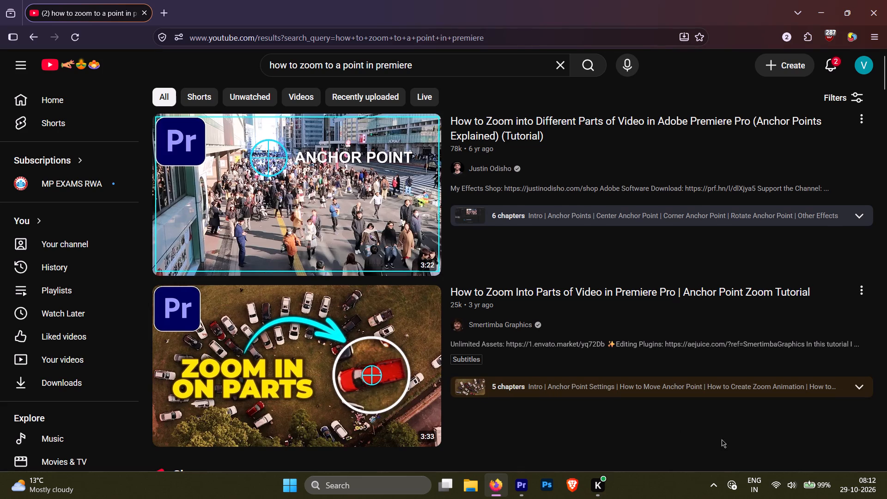
Open the video "How to Zoom into Different Parts of Video in Adobe Premiere Pro (Anchor Points Explained)" and skim its comments.
click(298, 198)
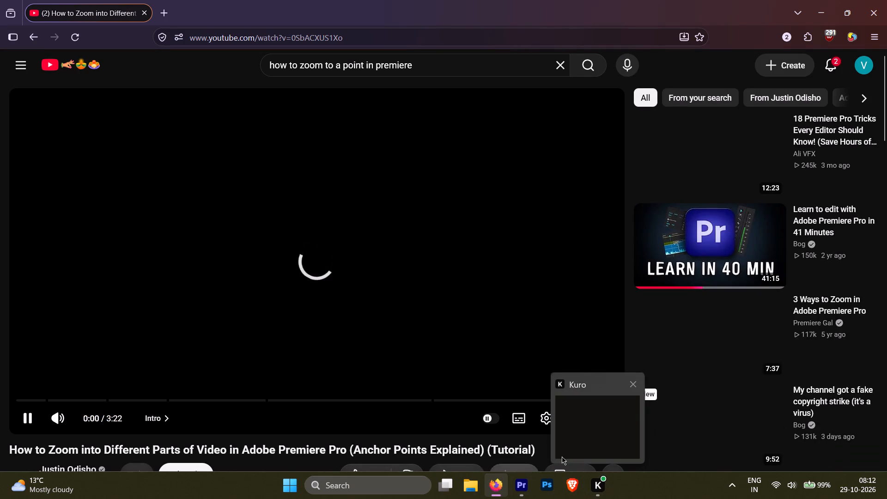
scroll(346, 371, down, 5)
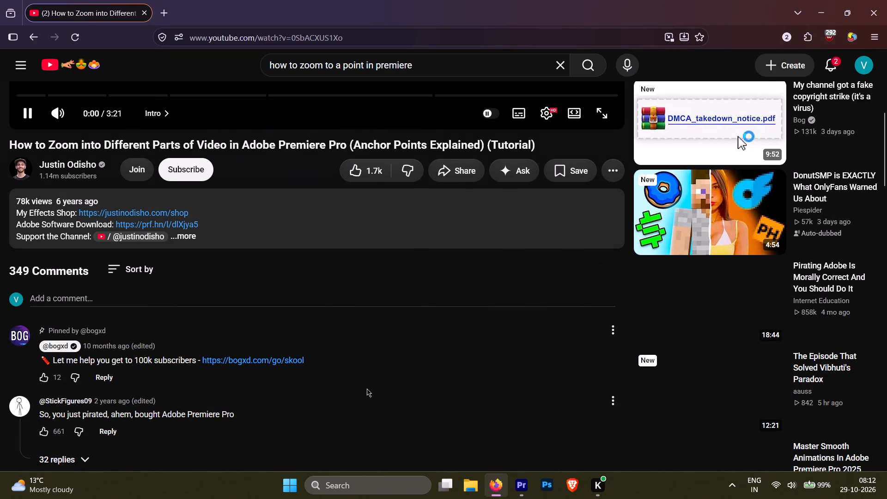
scroll(367, 389, down, 2)
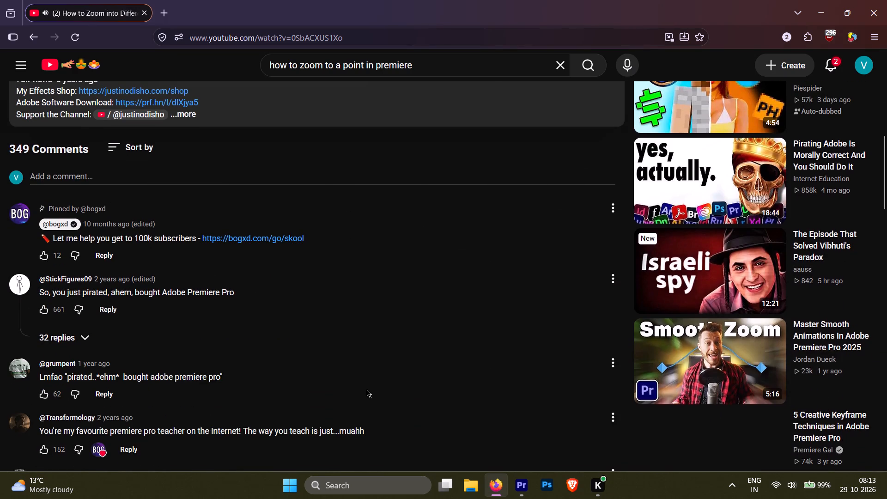
Watch the opening of the anchor point zoom tutorial up to the start of its Anchor Points section.
scroll(367, 389, up, 7)
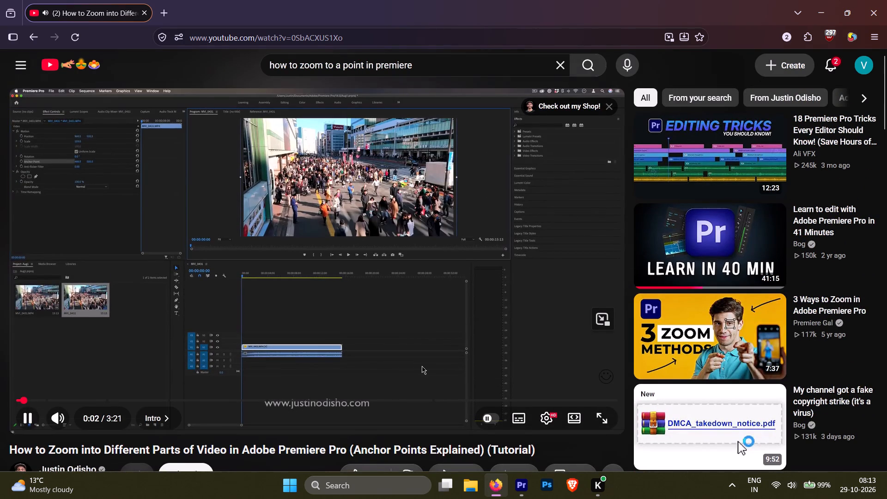
scroll(470, 397, down, 2)
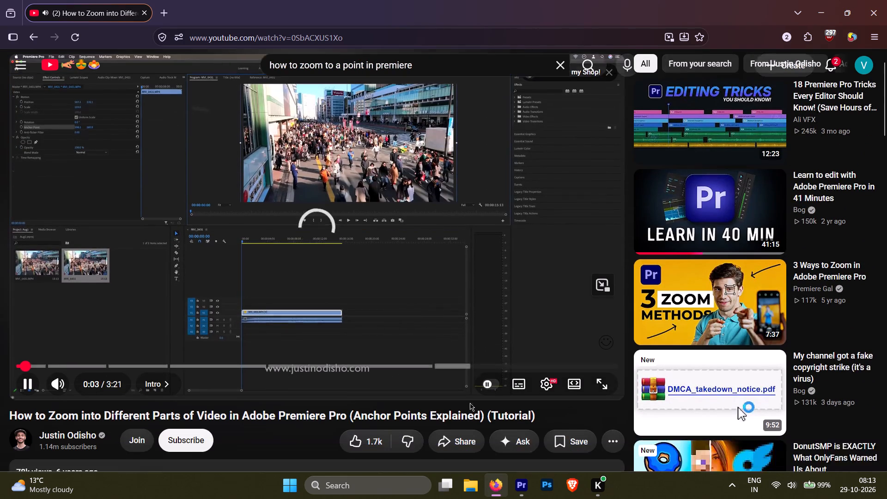
scroll(470, 403, down, 1)
scroll(460, 395, up, 4)
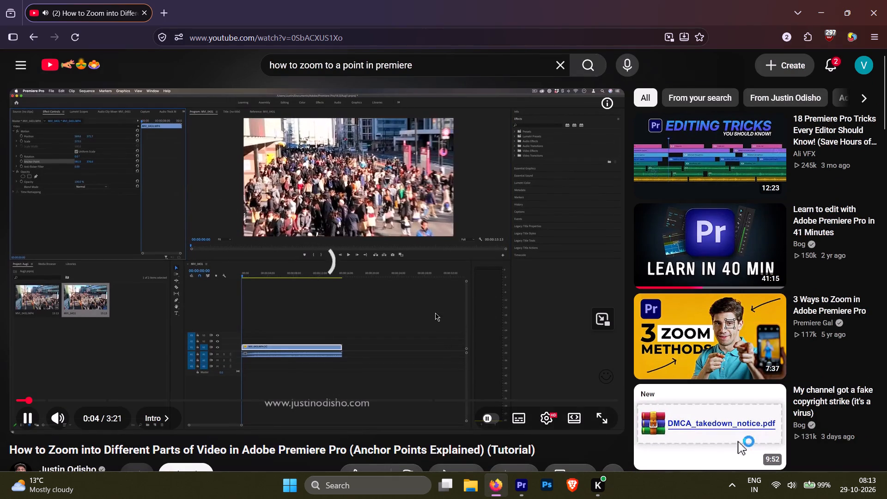
click(392, 300)
click(468, 315)
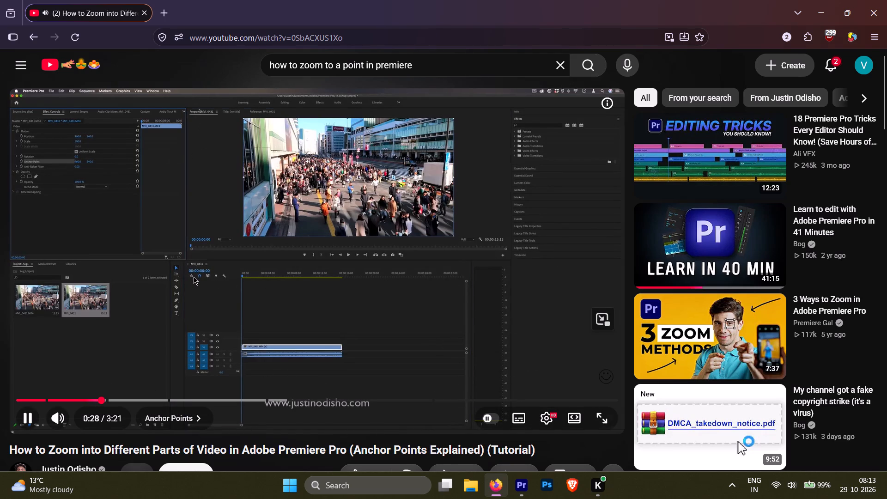
Return to the video "Learn to edit with Adobe Premiere Pro in 41 Minutes" and pause it at its Keyframes section.
click(26, 29)
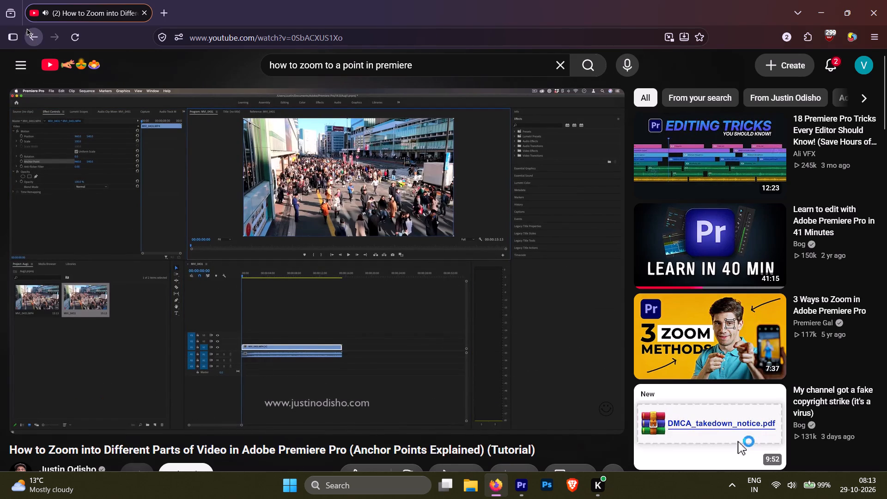
click(27, 29)
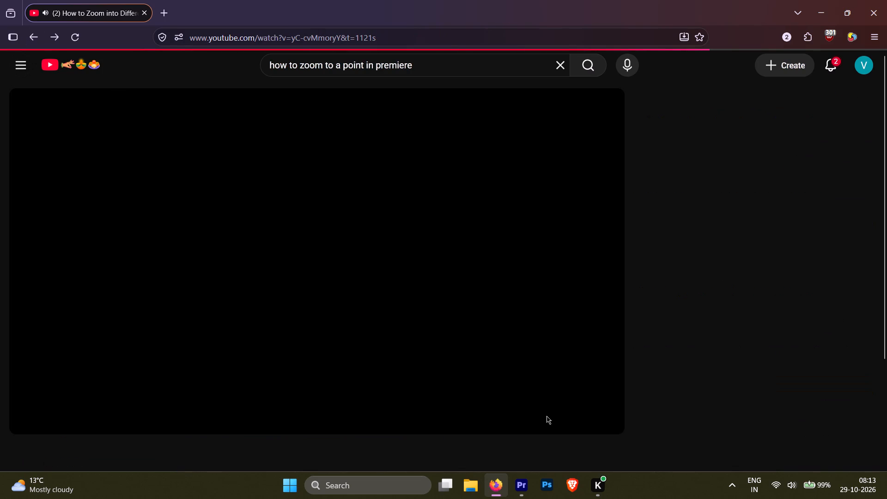
click(518, 493)
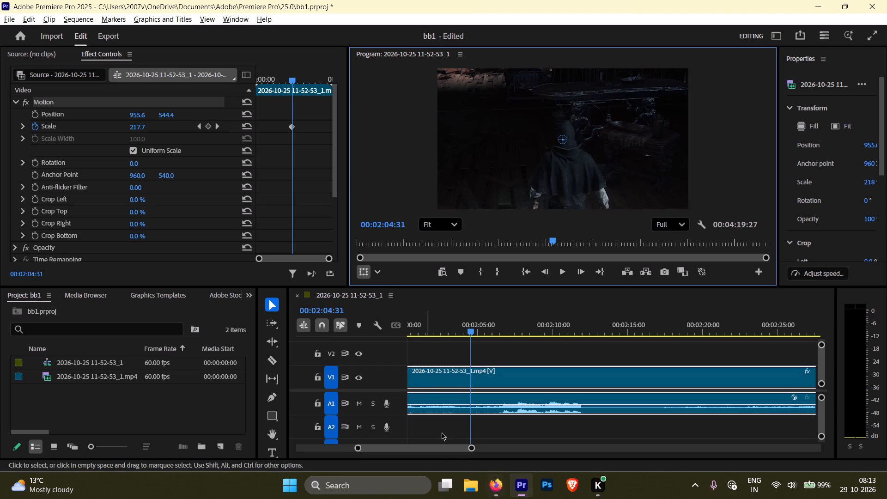
click(492, 492)
click(288, 262)
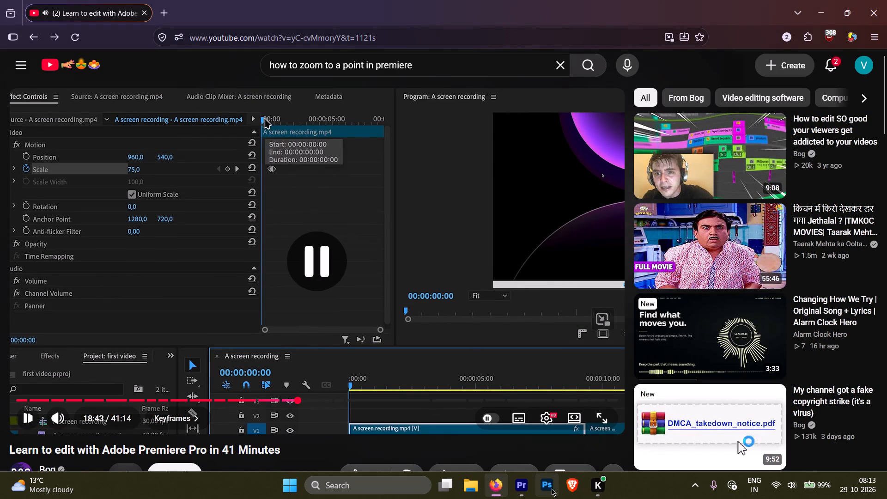
Switch to Premiere Pro and play the zoomed clip to about 00:02:09:56.
click(528, 488)
key(space)
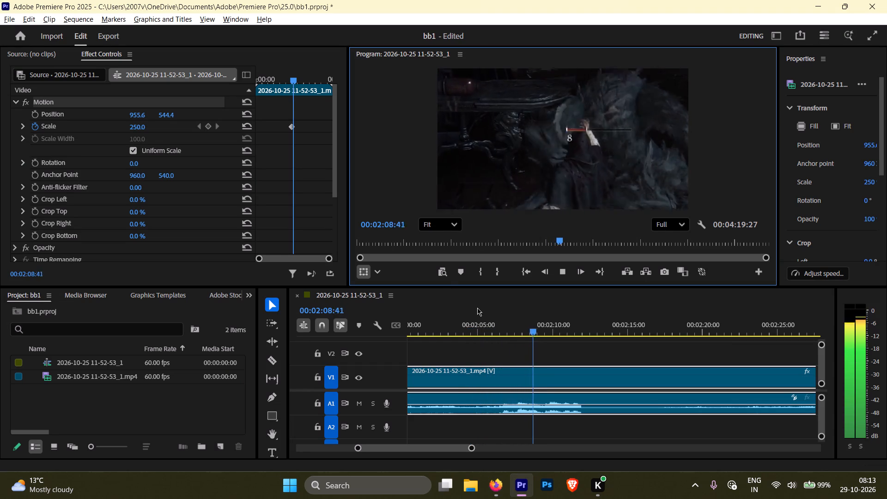
key(space)
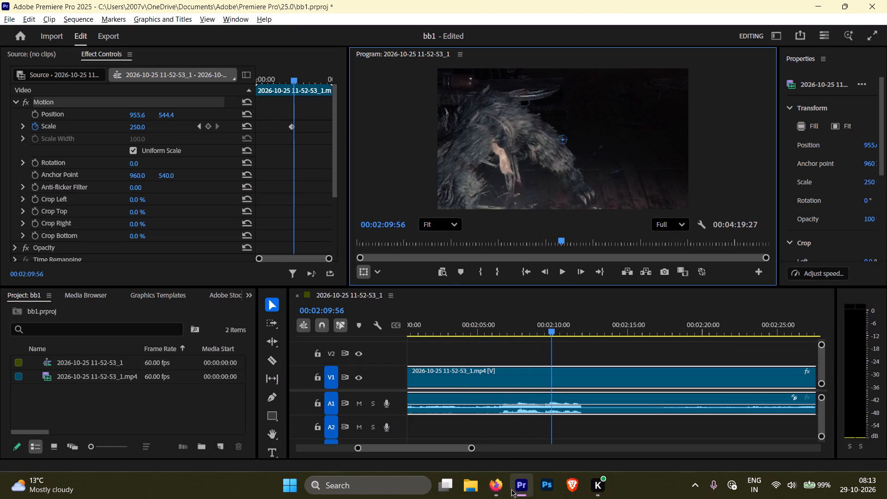
Switch to Firefox, watch how the tutorial handles the two Scale keyframes, and pause the video around 19:01.
click(500, 492)
click(426, 298)
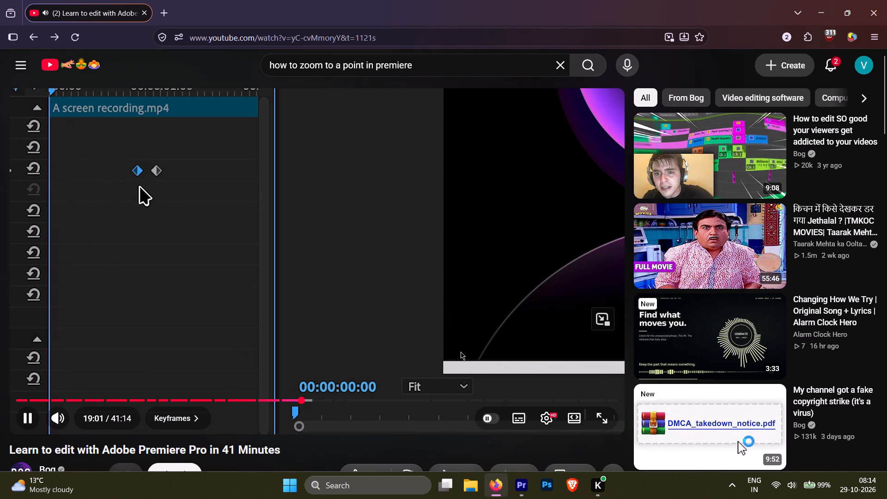
click(422, 347)
Switch to Premiere Pro and, at 00:02:03:47, move the clip in the frame to Position about 1229.9, 712.6.
click(525, 482)
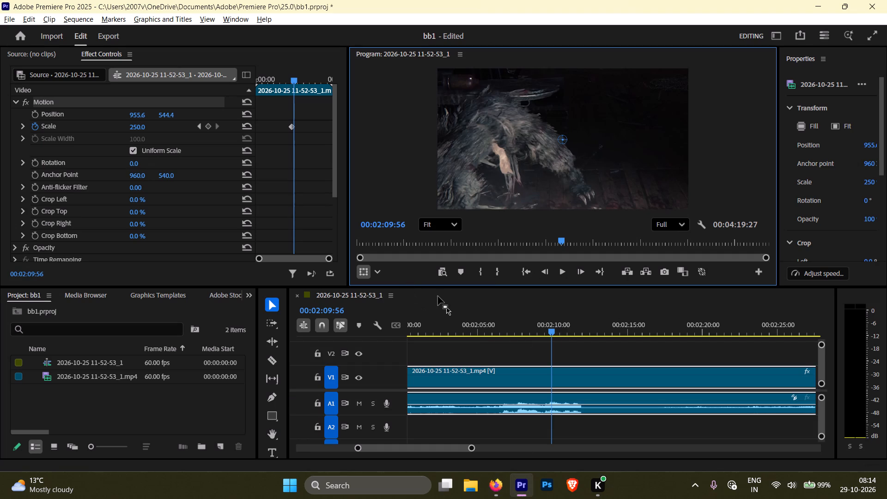
drag(551, 332, 546, 334)
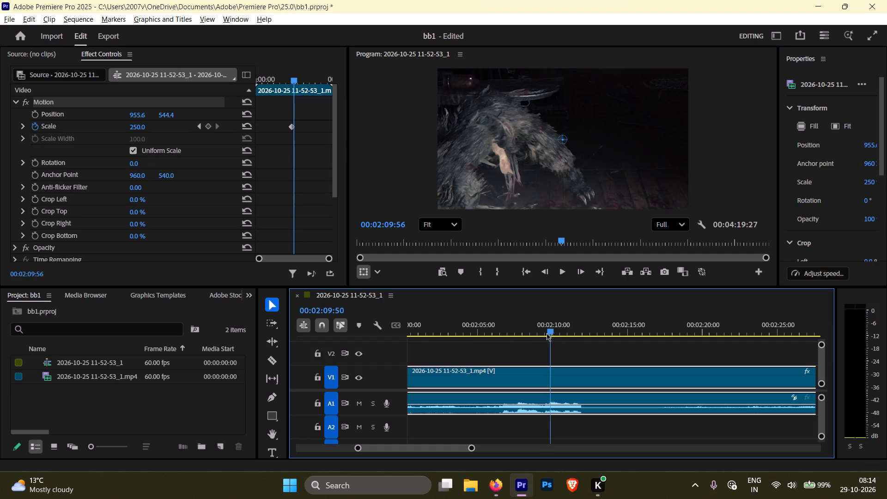
drag(546, 334, 472, 335)
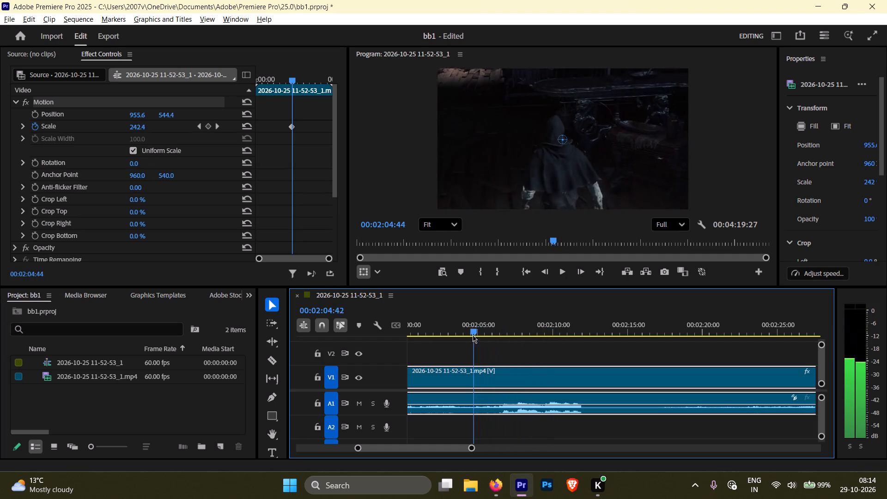
drag(472, 335, 450, 330)
key(space)
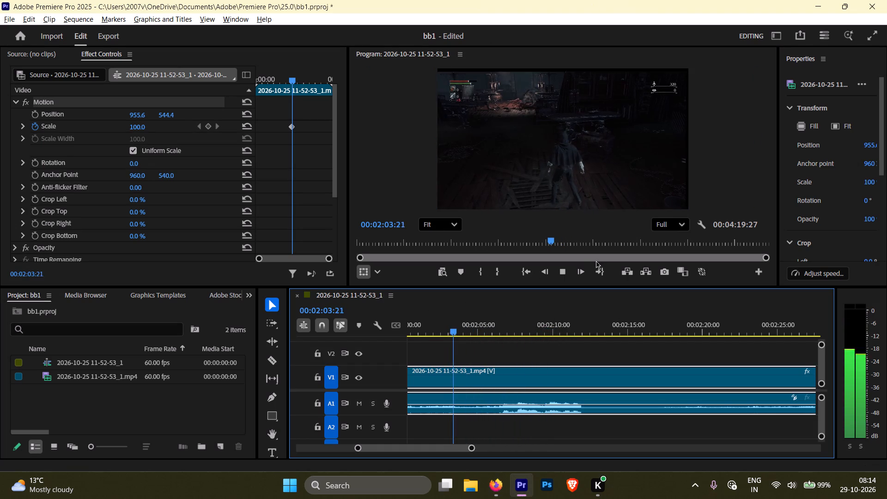
key(space)
drag(559, 136, 587, 170)
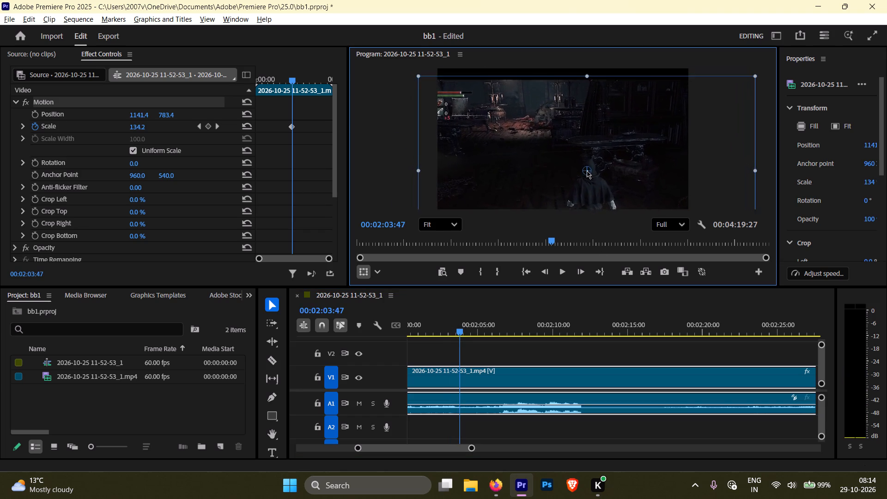
drag(587, 170, 597, 159)
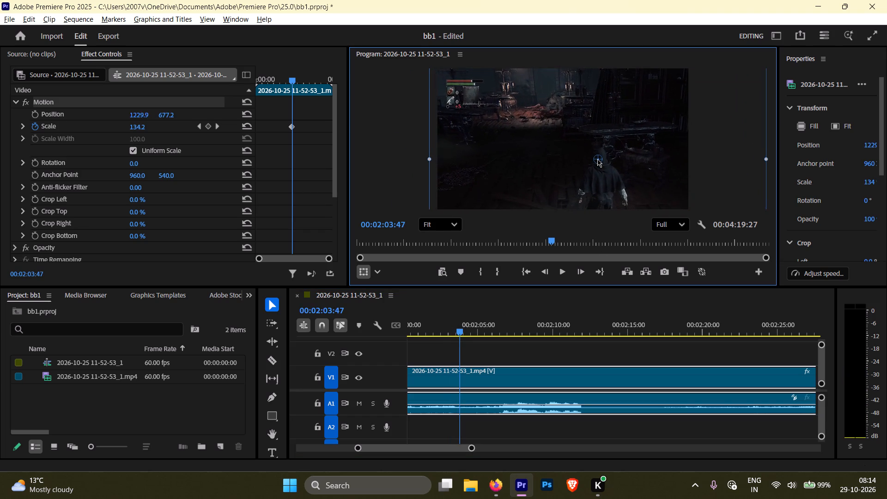
drag(597, 159, 599, 161)
drag(600, 159, 598, 164)
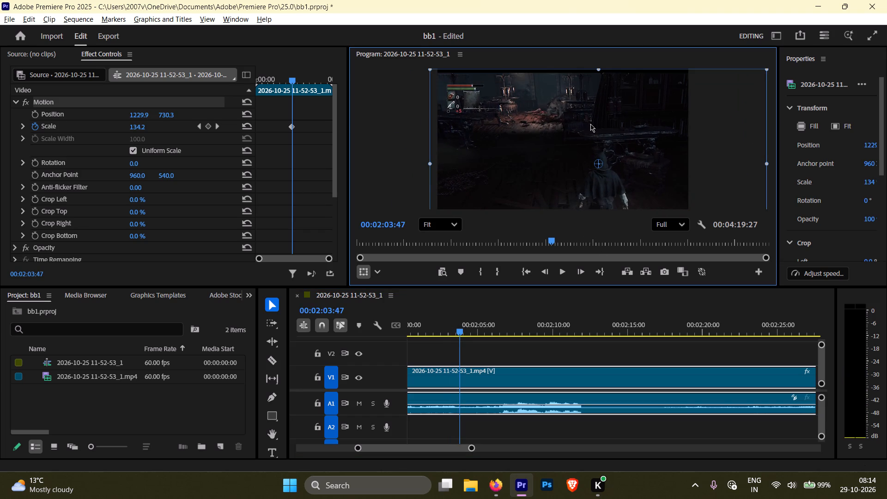
click(524, 106)
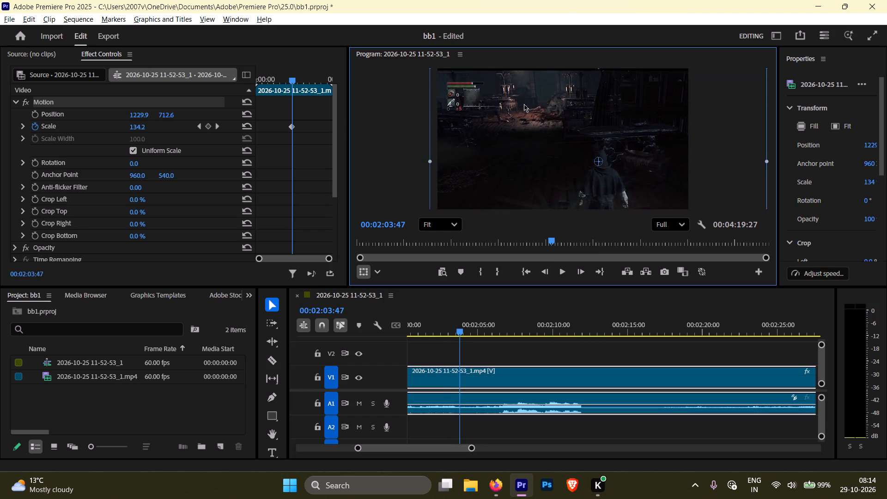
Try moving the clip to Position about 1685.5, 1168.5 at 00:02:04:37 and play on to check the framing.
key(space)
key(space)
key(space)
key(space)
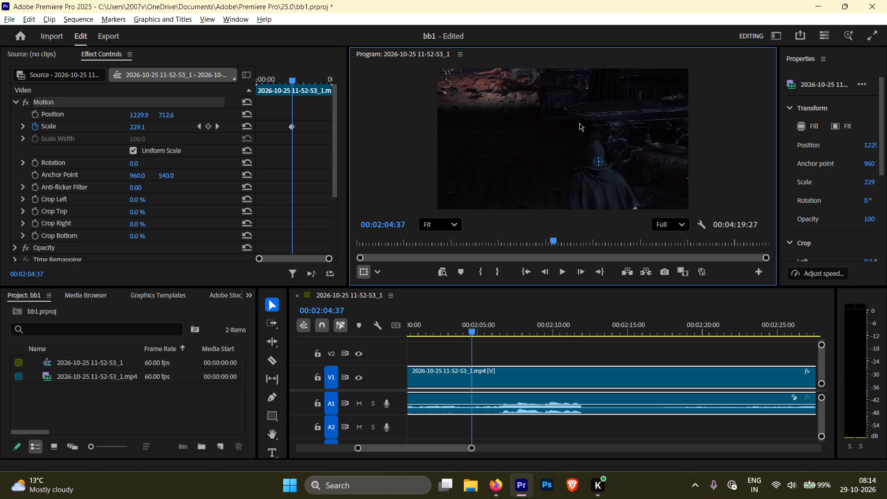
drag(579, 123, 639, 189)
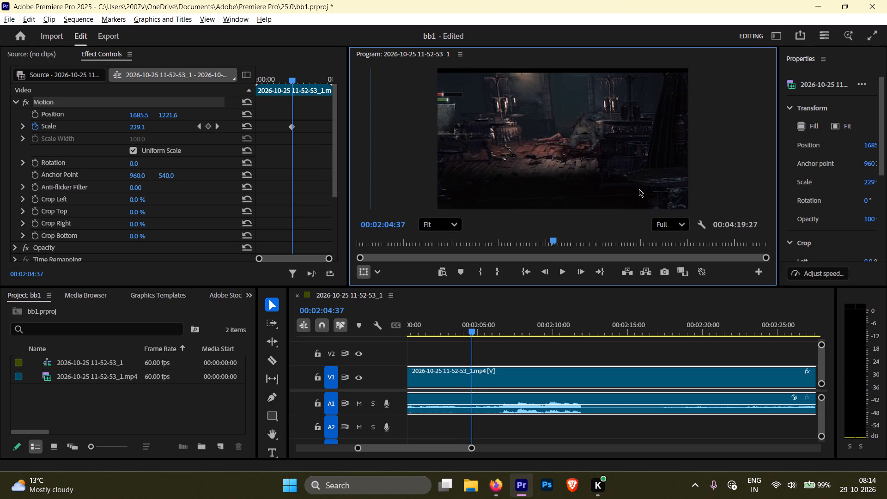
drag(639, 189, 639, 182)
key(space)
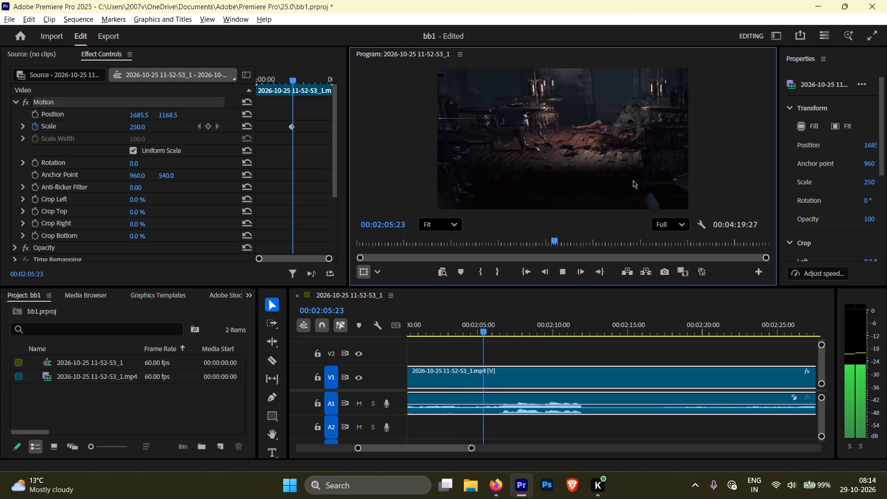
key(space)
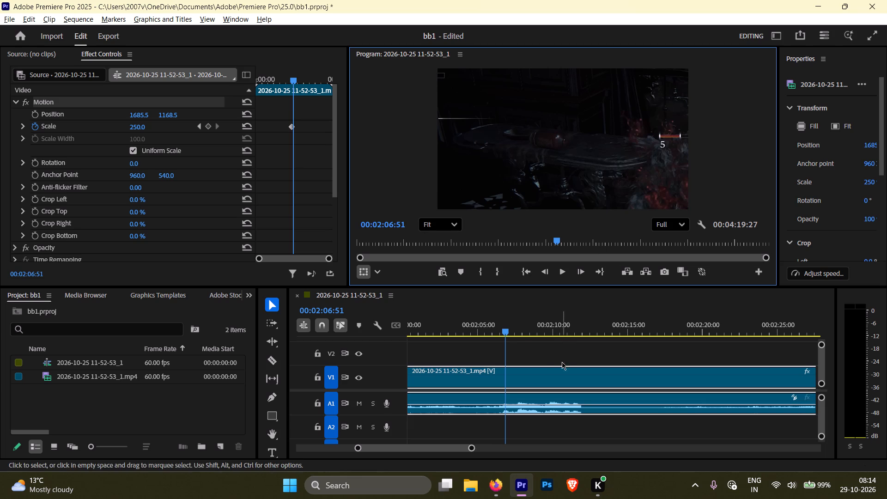
Switch to Firefox, watch the next part of the tutorial's Scale keyframe demonstration, and pause the video.
click(503, 487)
click(432, 238)
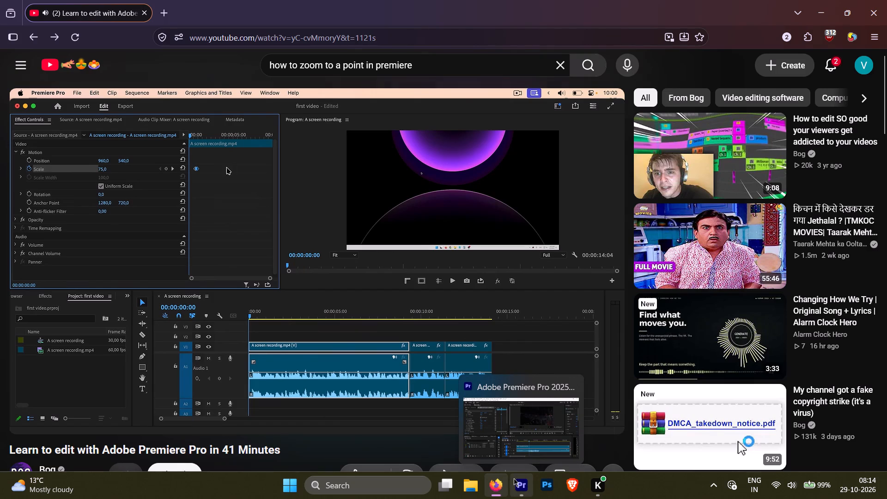
click(457, 345)
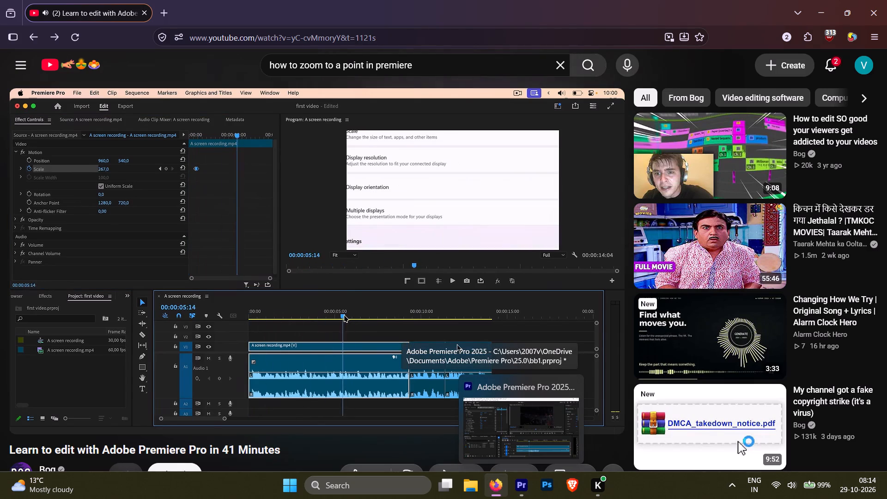
click(528, 486)
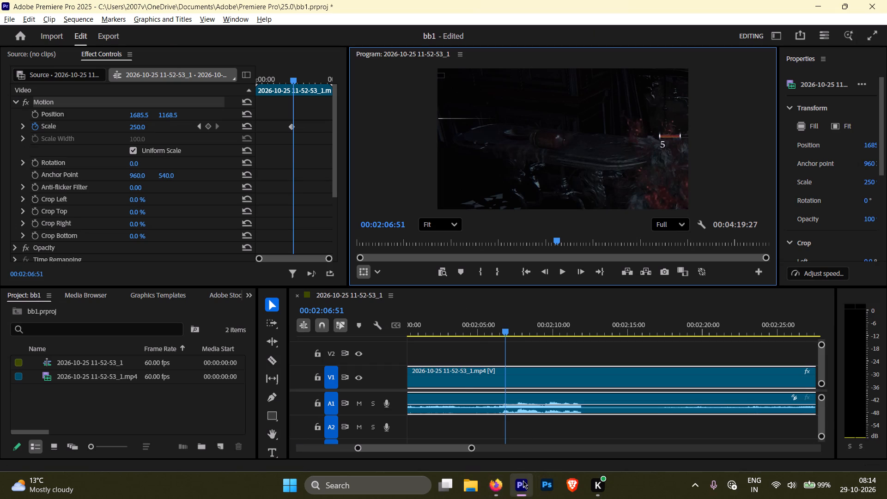
click(498, 481)
click(362, 230)
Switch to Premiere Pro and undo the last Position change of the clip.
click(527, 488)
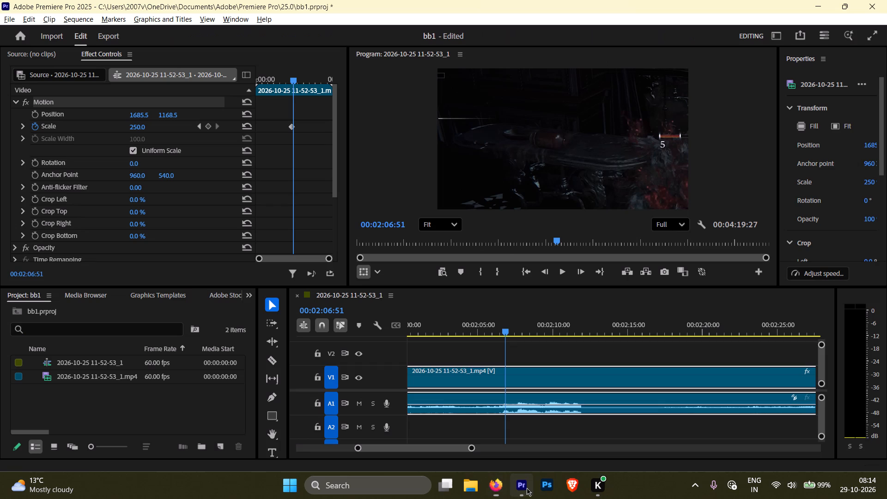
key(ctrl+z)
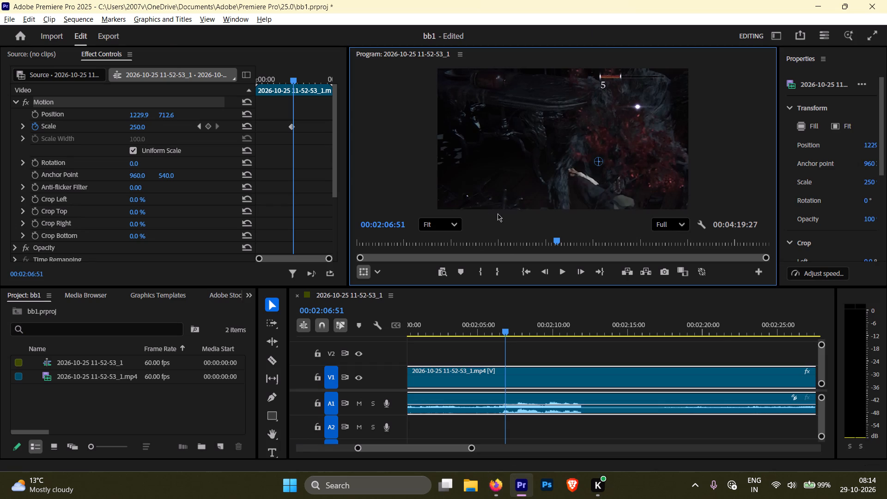
Play the clip from 00:02:06:51 to about 00:02:10:14 to check the zoomed framing.
key(space)
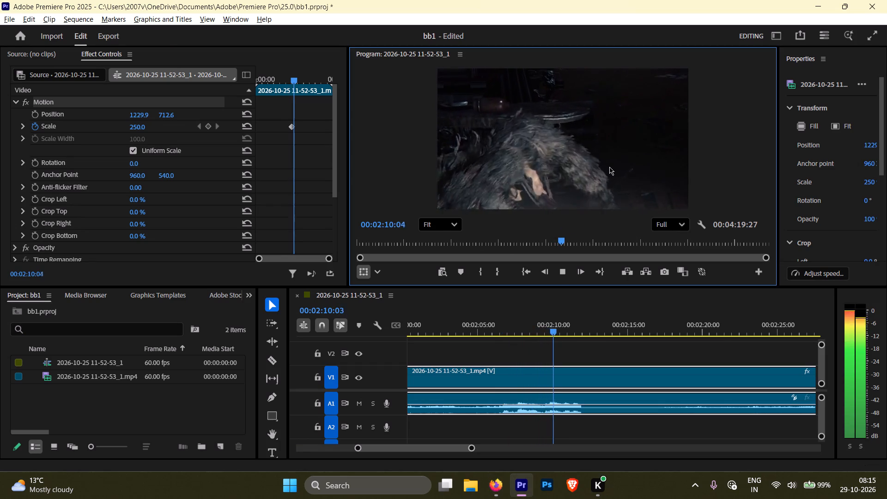
key(space)
key(ctrl+Tab)
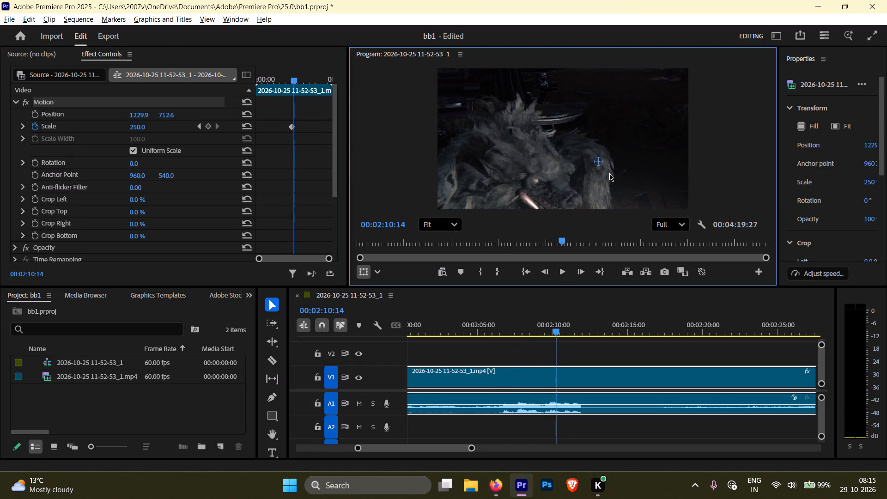
Switch to Firefox and watch the tutorial's Keyframes section from about 19:18 to 20:46, including the zoom onto a chosen point.
key(alt+Tab)
click(475, 140)
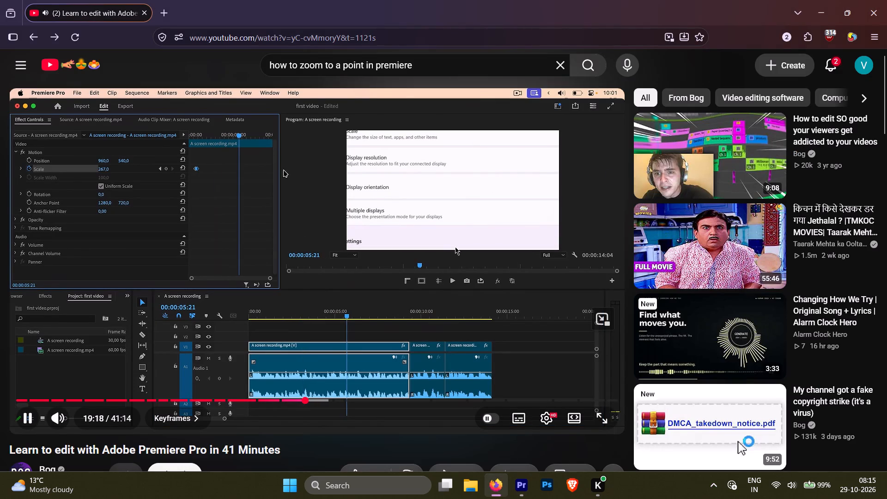
scroll(425, 257, down, 3)
scroll(424, 260, up, 3)
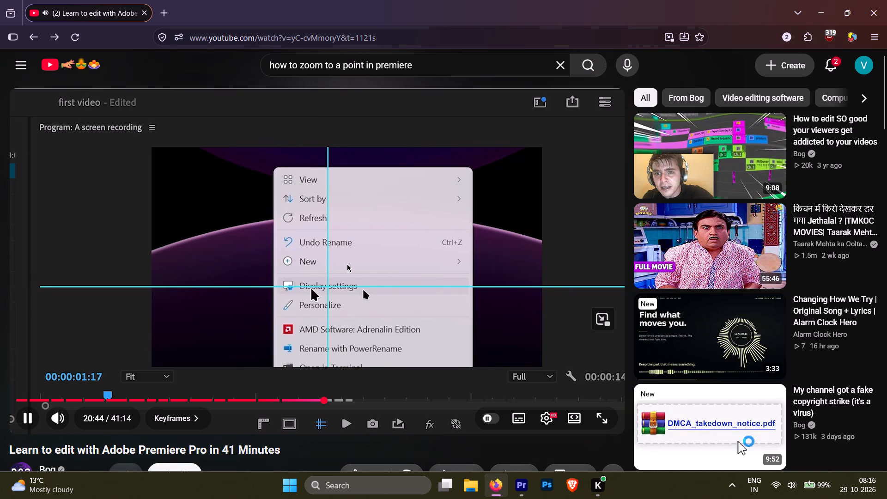
click(347, 264)
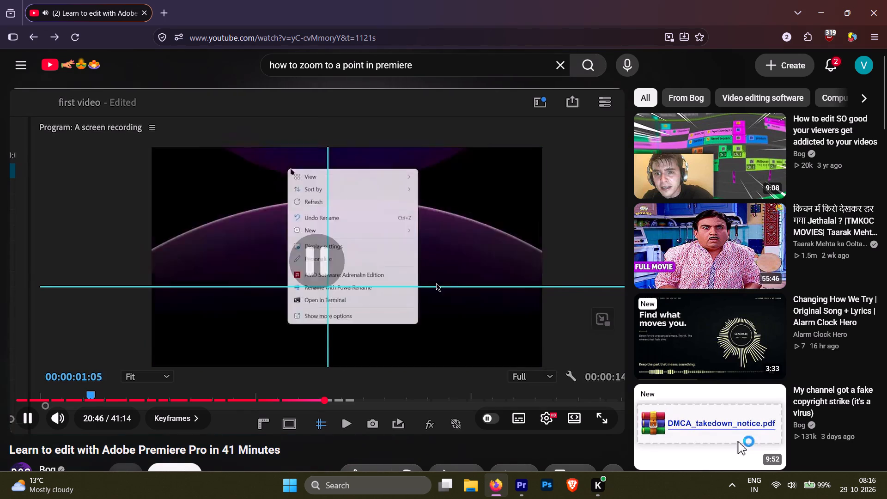
Switch to Premiere Pro, then scrub and play the clip from about 00:01:53 to 00:02:10 to review its framing and Scale zoom.
click(521, 489)
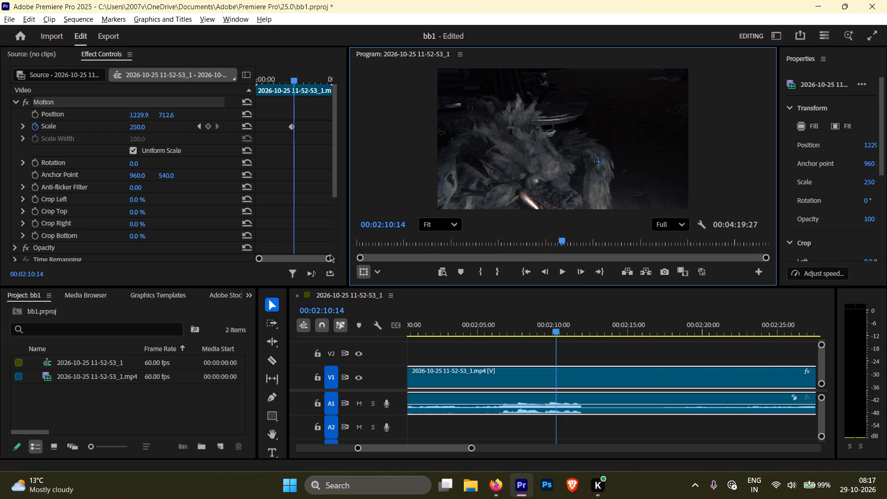
drag(325, 256, 316, 260)
drag(326, 259, 316, 261)
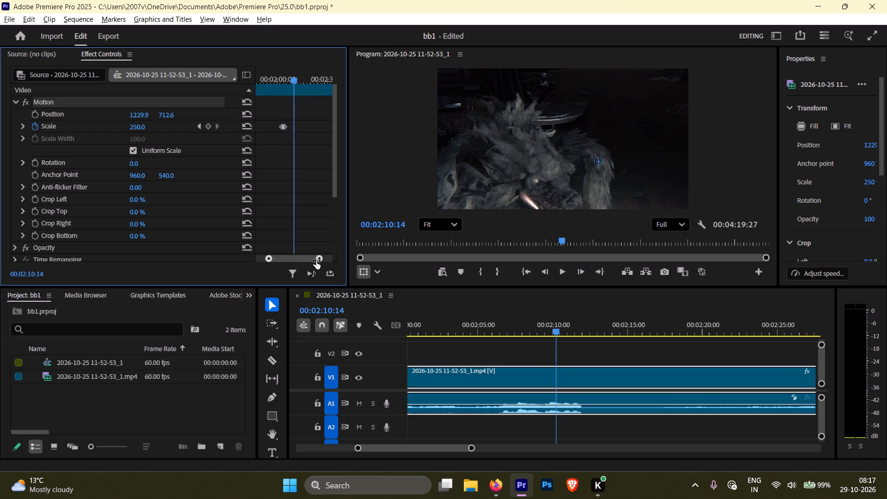
drag(316, 261, 309, 262)
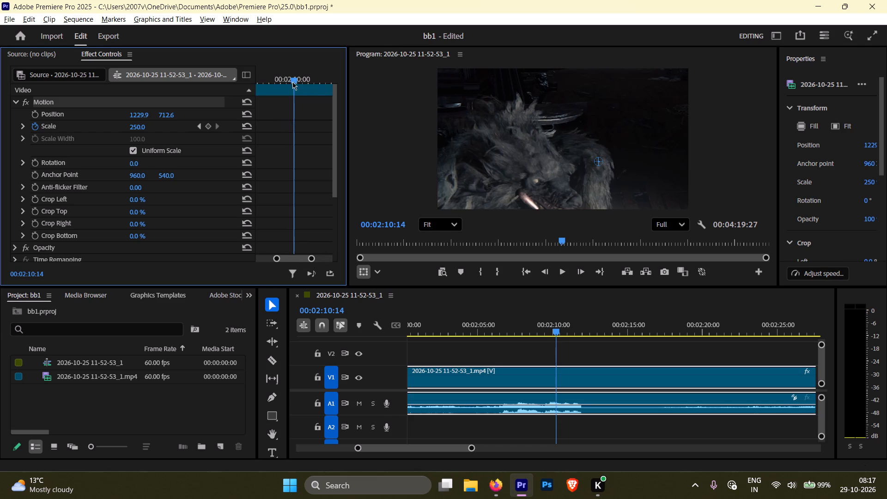
drag(294, 77, 251, 85)
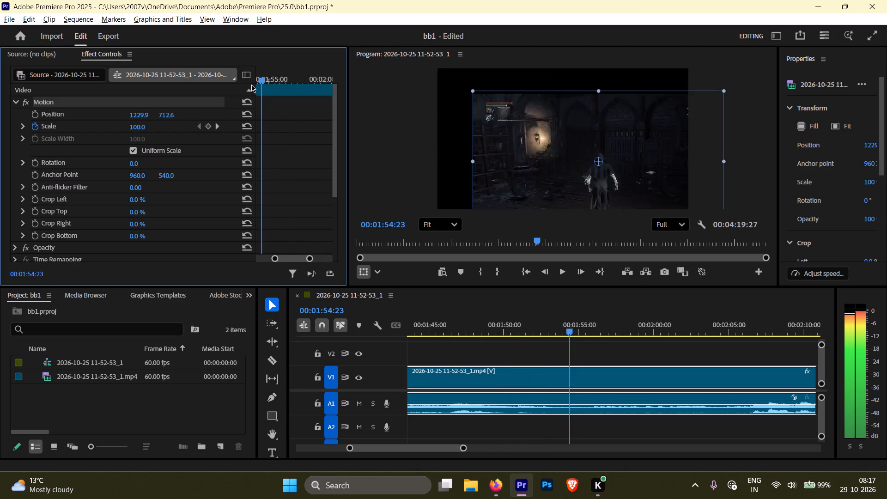
drag(251, 85, 309, 85)
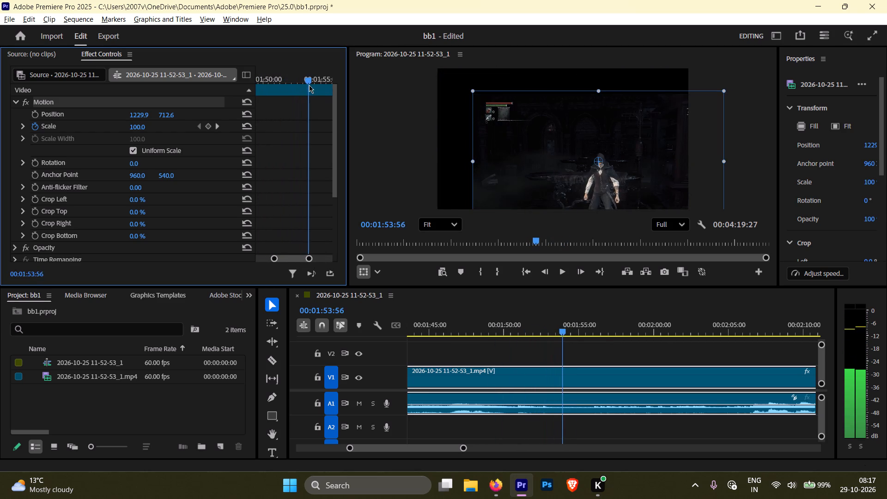
drag(309, 85, 330, 86)
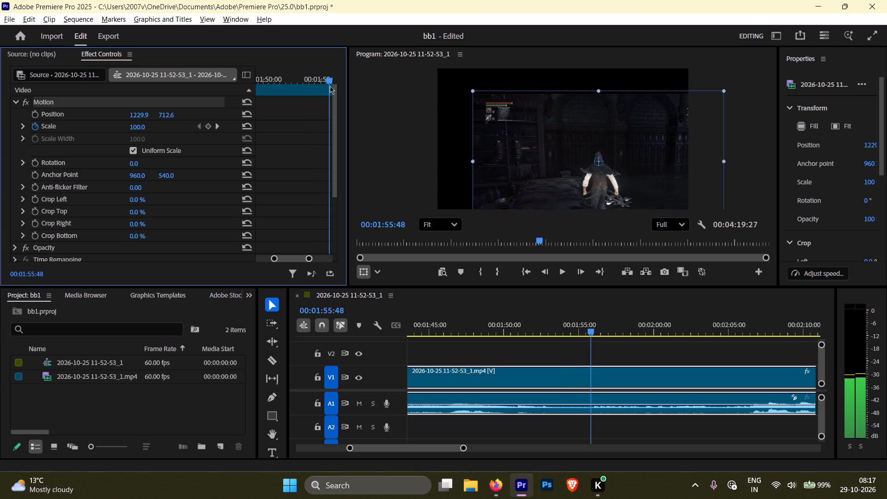
drag(330, 86, 335, 89)
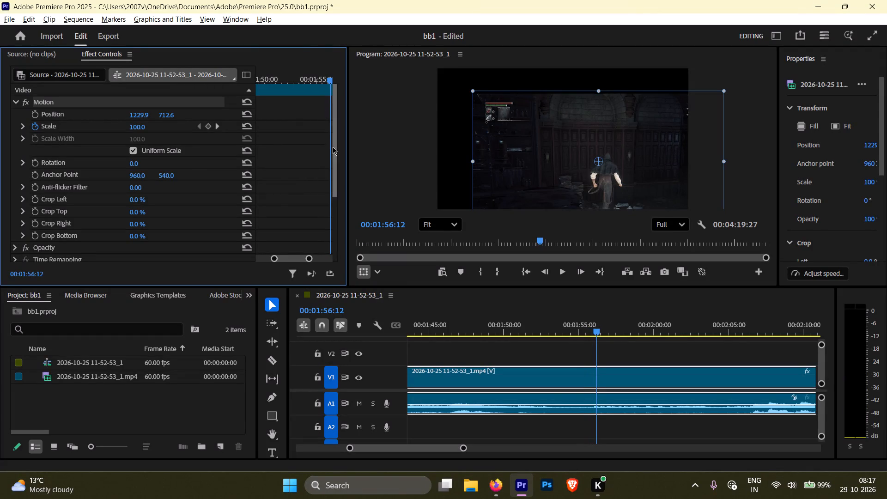
key(space)
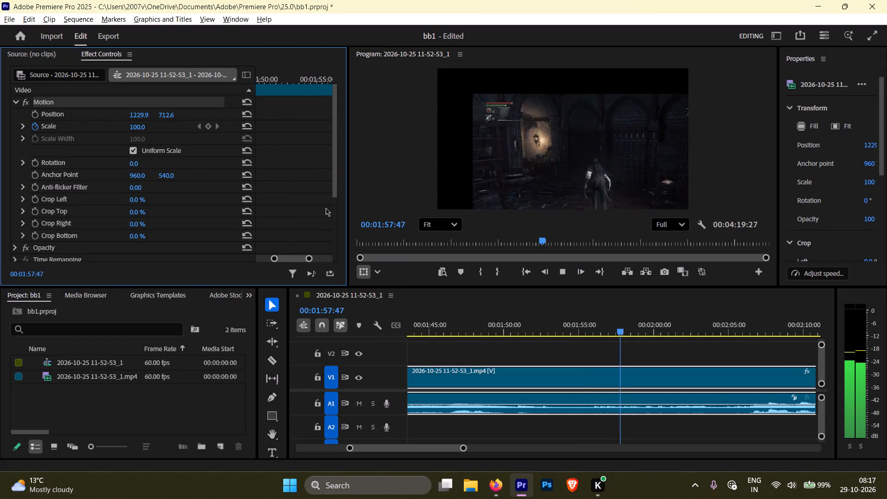
drag(557, 173, 537, 163)
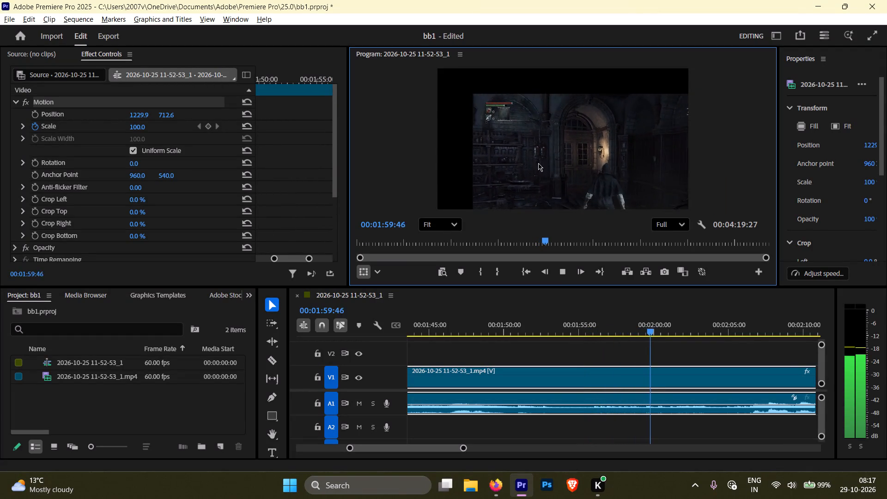
drag(537, 163, 510, 153)
key(space)
key(space)
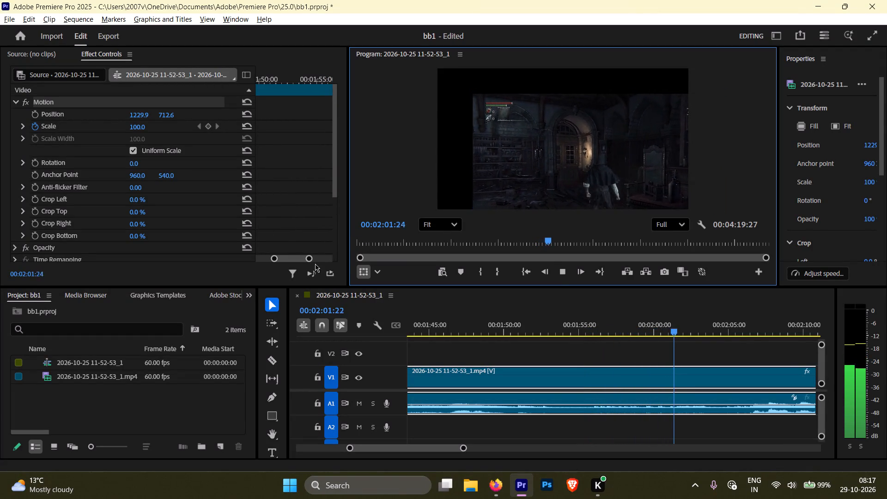
drag(309, 258, 339, 253)
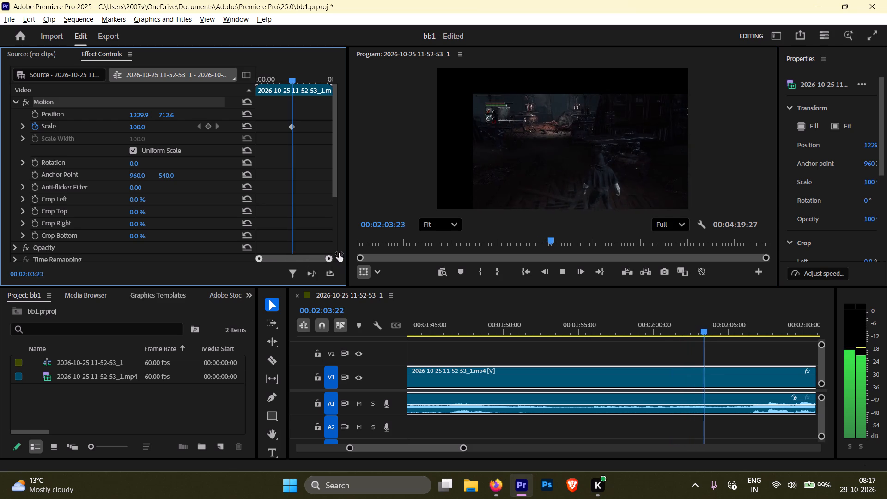
drag(339, 253, 374, 252)
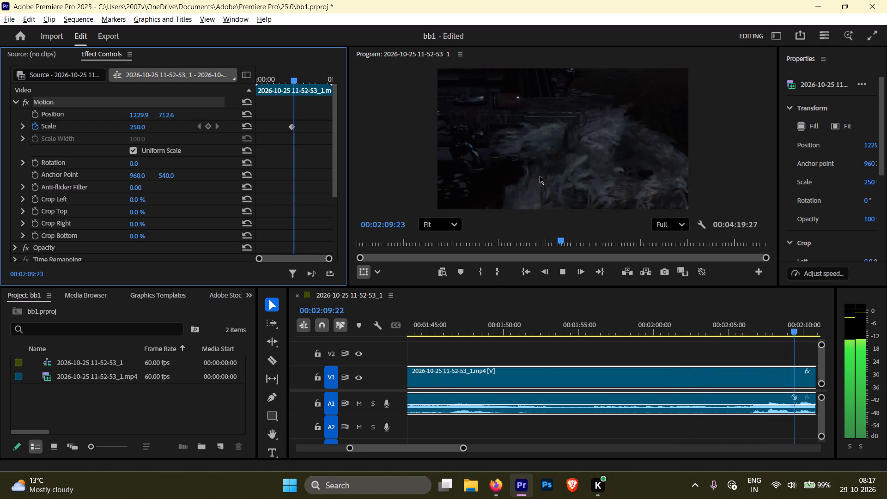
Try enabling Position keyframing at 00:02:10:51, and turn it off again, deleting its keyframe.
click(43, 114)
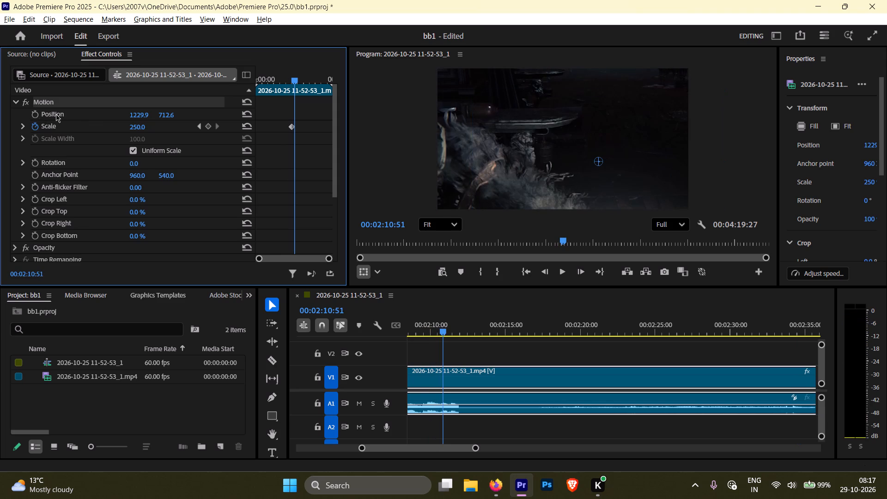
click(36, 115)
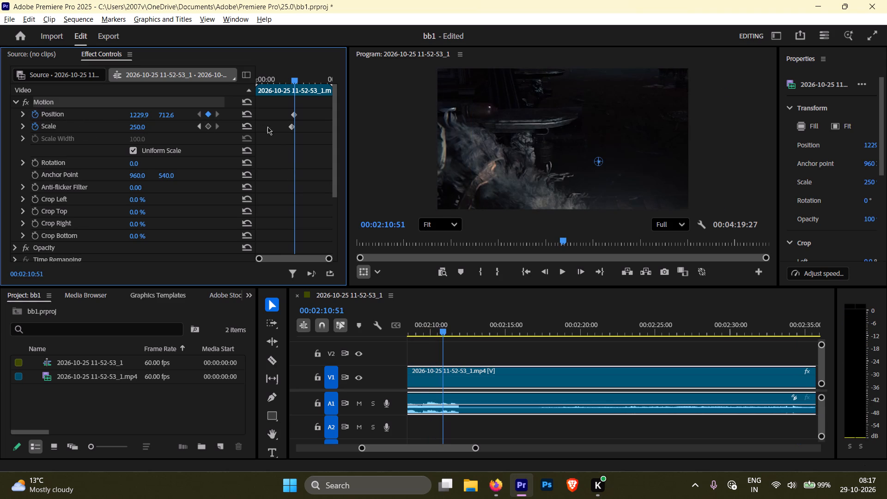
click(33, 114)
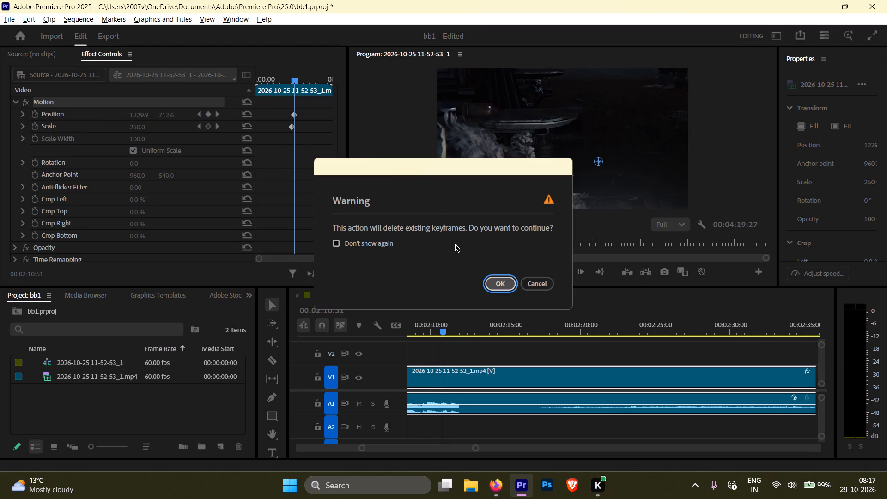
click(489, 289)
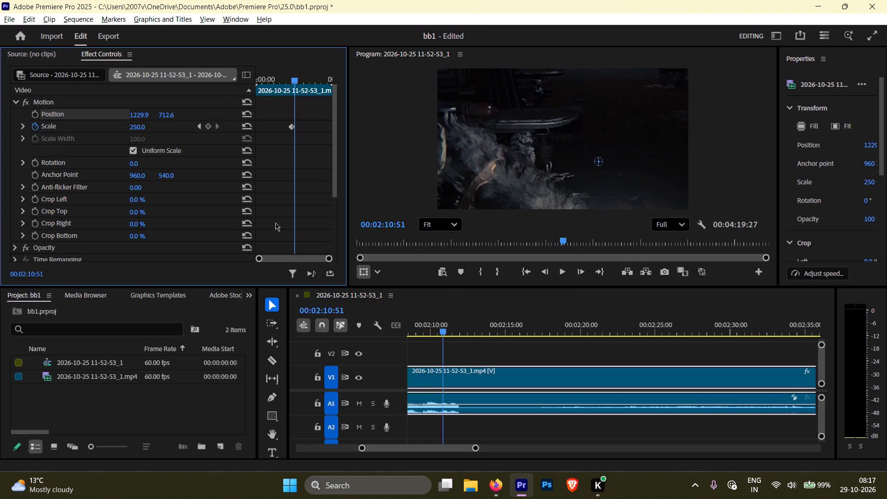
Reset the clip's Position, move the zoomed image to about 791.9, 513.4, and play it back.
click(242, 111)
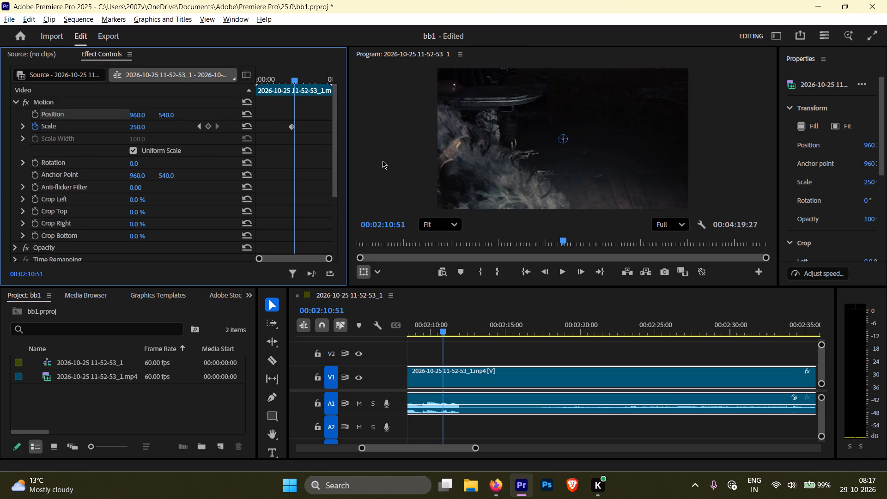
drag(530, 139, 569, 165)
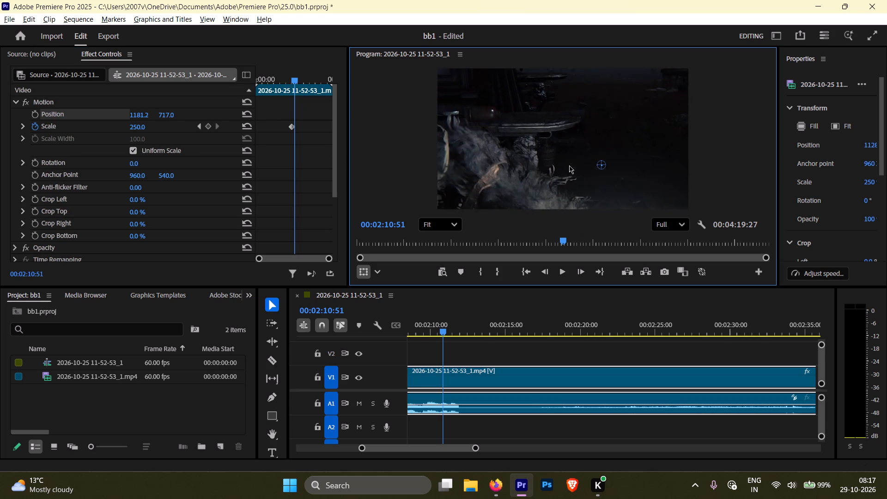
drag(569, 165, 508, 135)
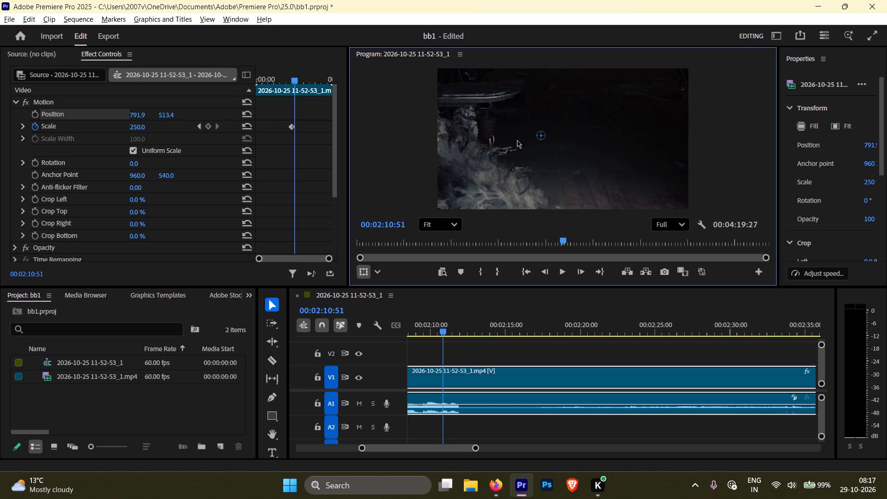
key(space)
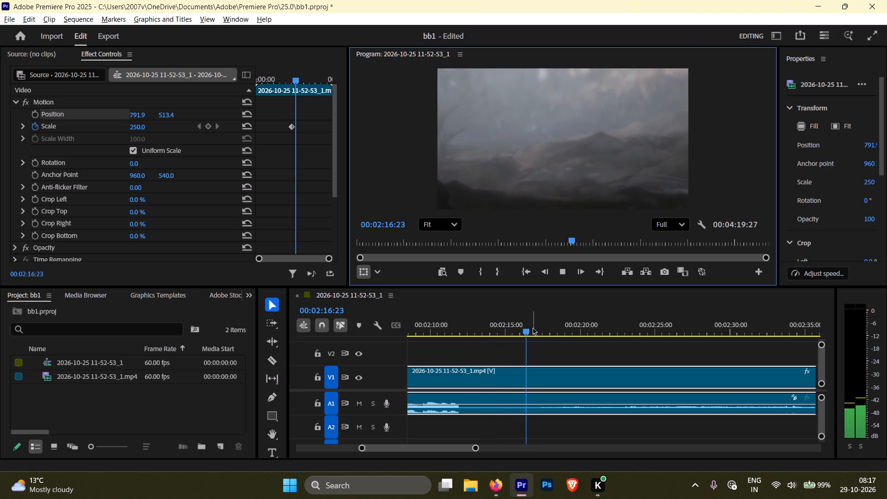
Go back to about 00:01:42, reset the clip's Position to 960, 540, and play to 00:01:45:39.
drag(525, 331, 394, 340)
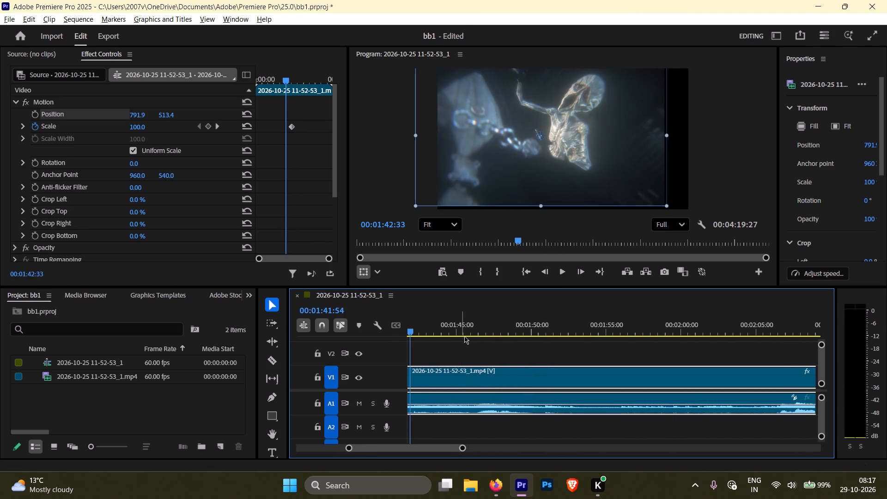
key(space)
click(246, 112)
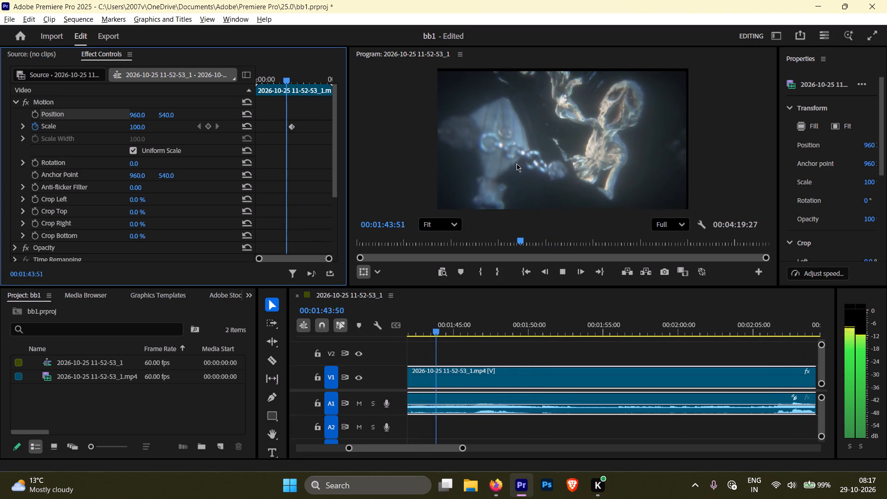
key(space)
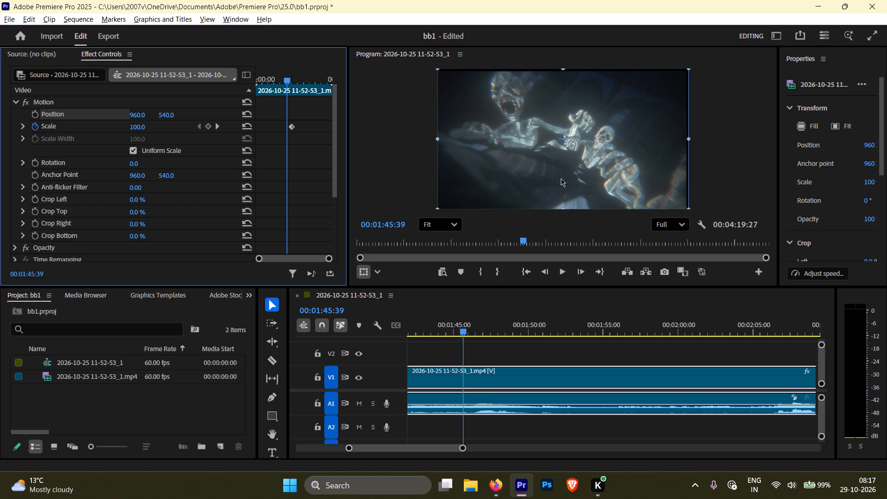
Switch to Firefox, watch the tutorial's Keyframes section from about 20:46 to 21:16, and pause the video.
key(alt+Tab)
click(353, 224)
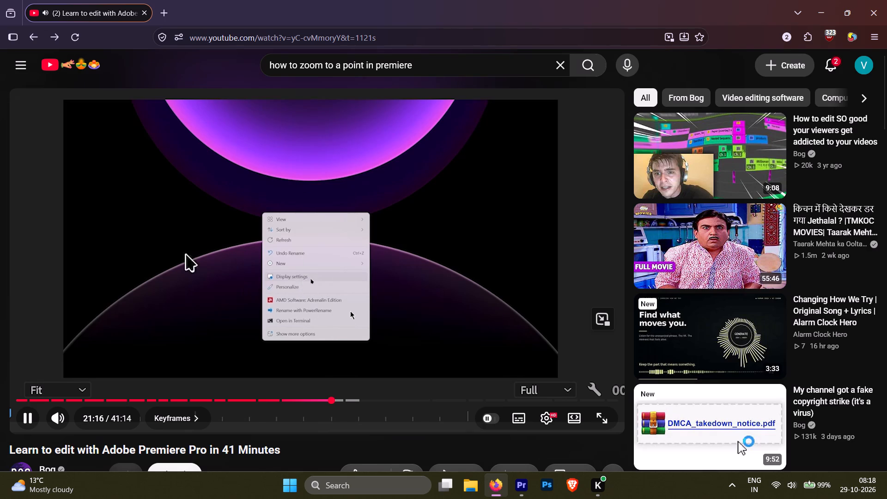
click(342, 311)
Switch to Premiere Pro and place the playhead at 00:02:03:18, just before the Scale zoom begins.
click(520, 482)
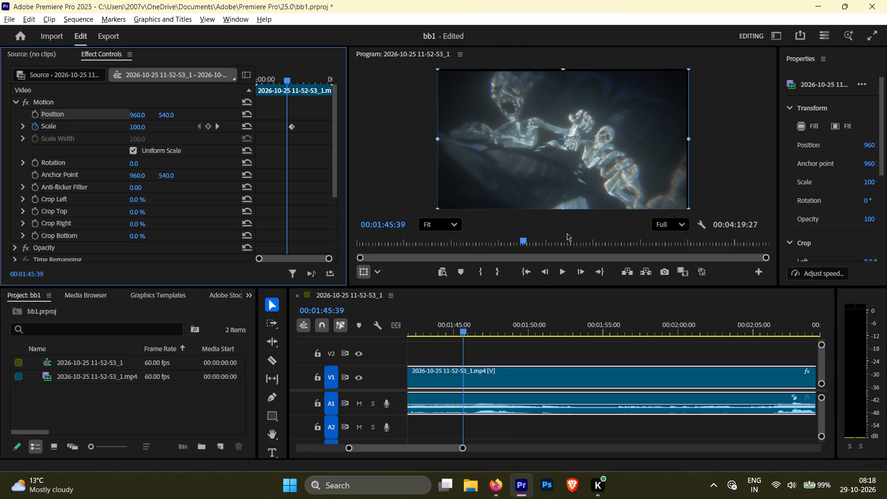
key(space)
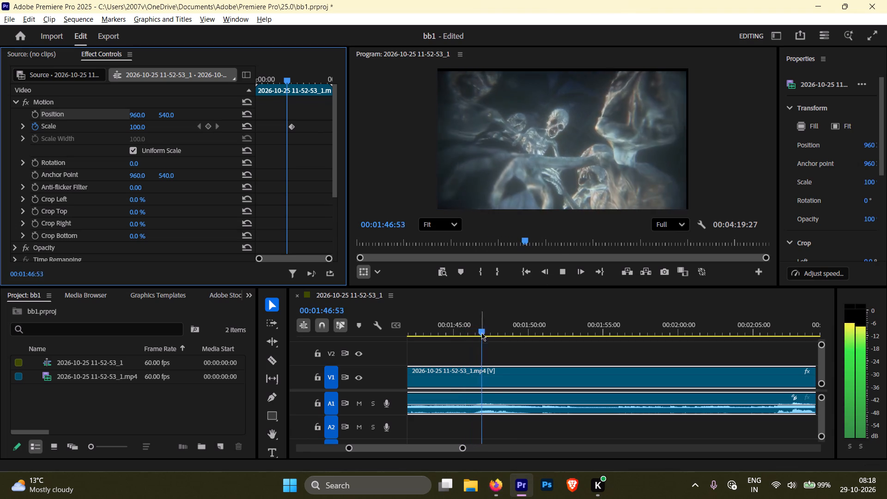
drag(489, 330, 558, 329)
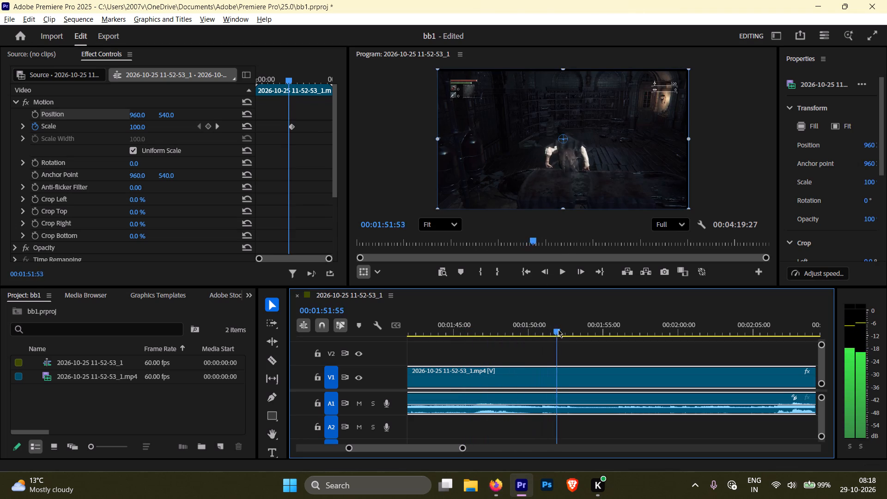
drag(558, 329, 620, 328)
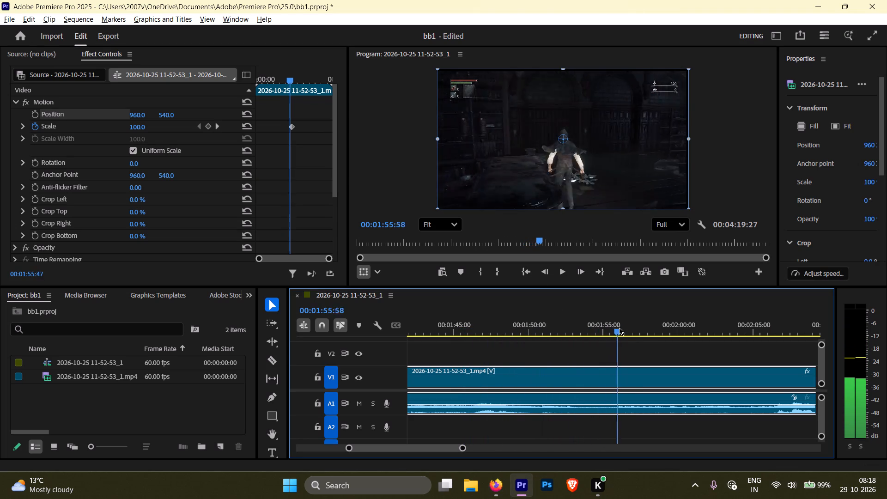
drag(620, 328, 742, 333)
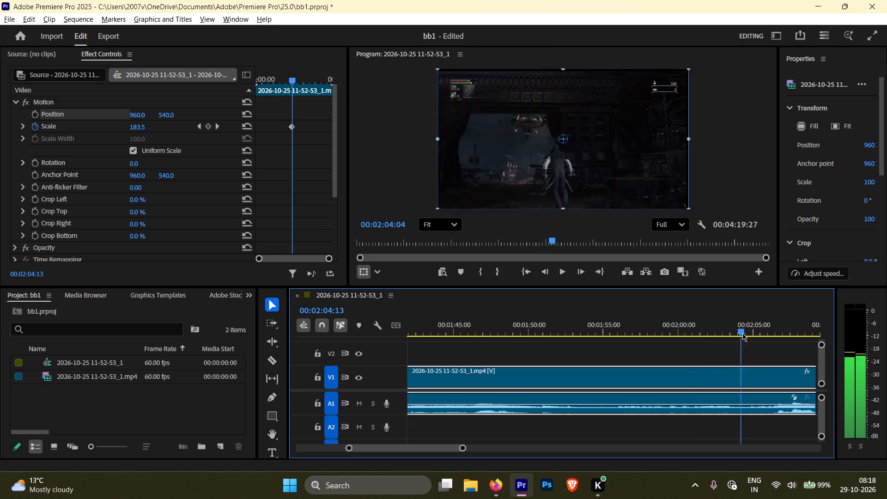
drag(742, 333, 729, 333)
key(space)
key(space)
drag(732, 330, 723, 331)
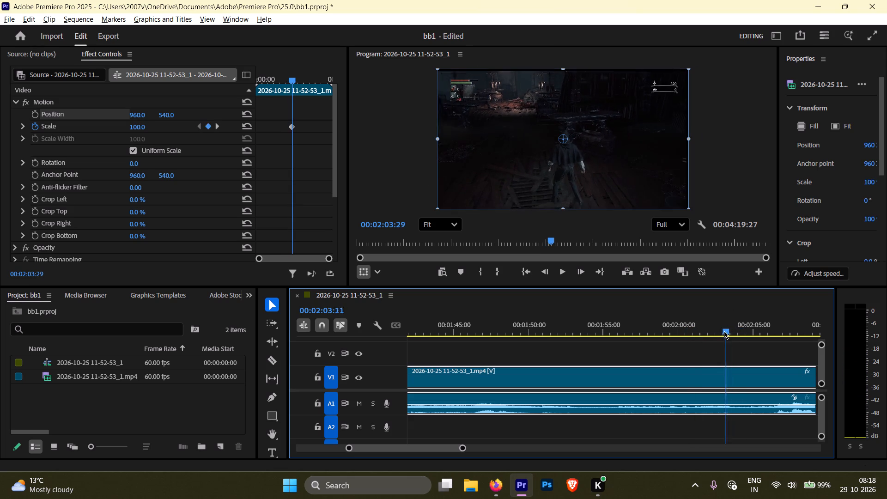
drag(723, 331, 722, 331)
key(space)
key(space)
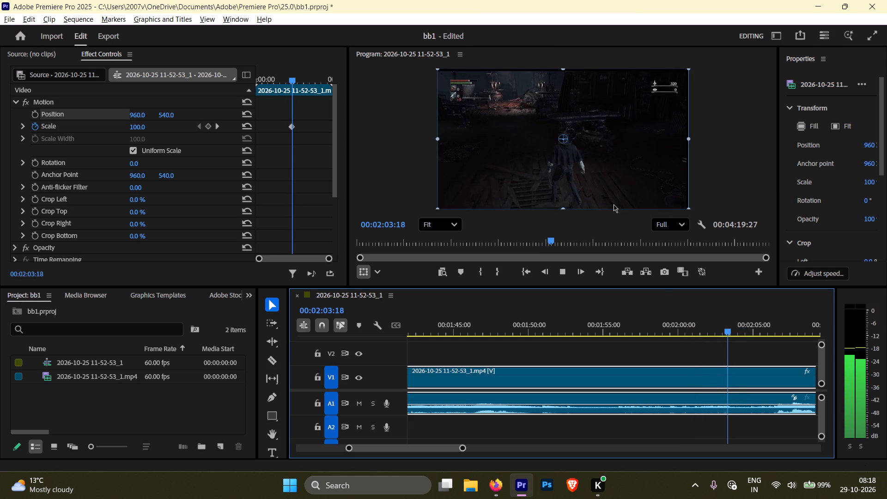
Move the clip's anchor point onto the lit area ahead of the character, at about 721.1, 261.1.
click(510, 98)
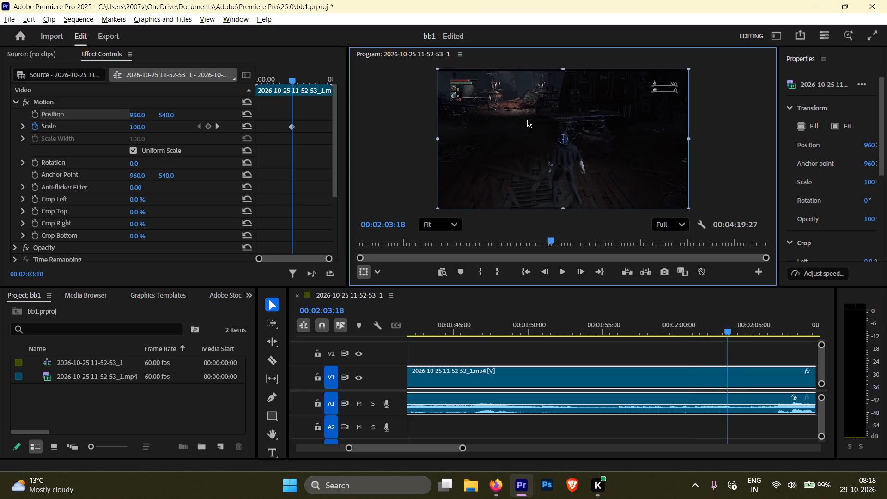
drag(562, 138, 518, 109)
drag(518, 109, 532, 103)
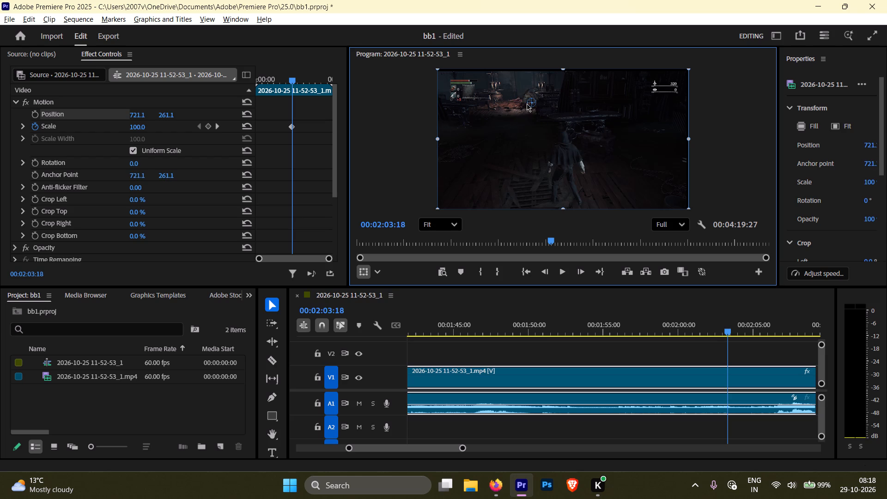
Fine-tune the clip's anchor point in the Program monitor to about 703.4, 225.7, with Position at about 699, 225.7.
drag(529, 101, 531, 107)
drag(531, 107, 529, 103)
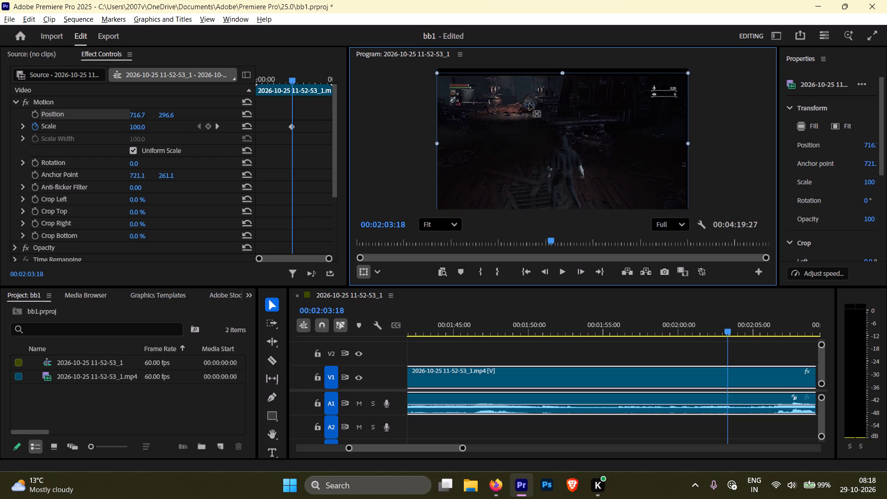
drag(529, 103, 529, 103)
drag(551, 96, 551, 91)
Play the zoom from 00:02:03:18 to 00:02:07:31 to check its framing.
key(space)
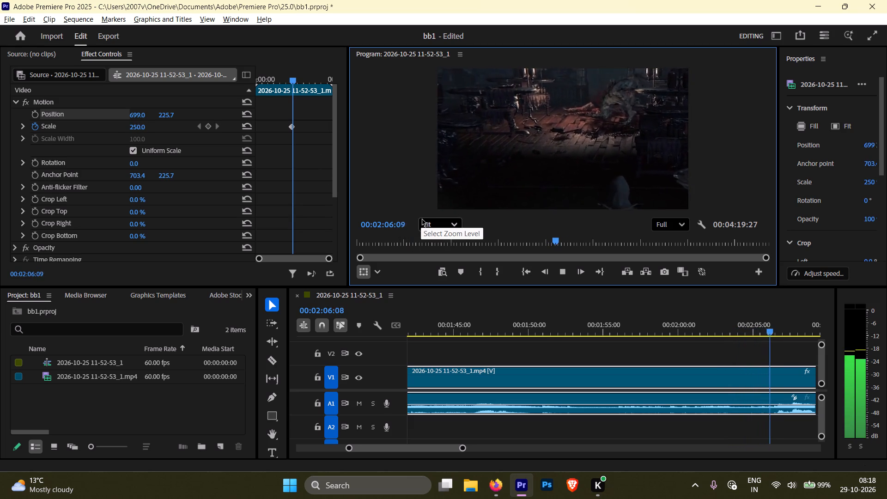
key(space)
key(space)
key(space)
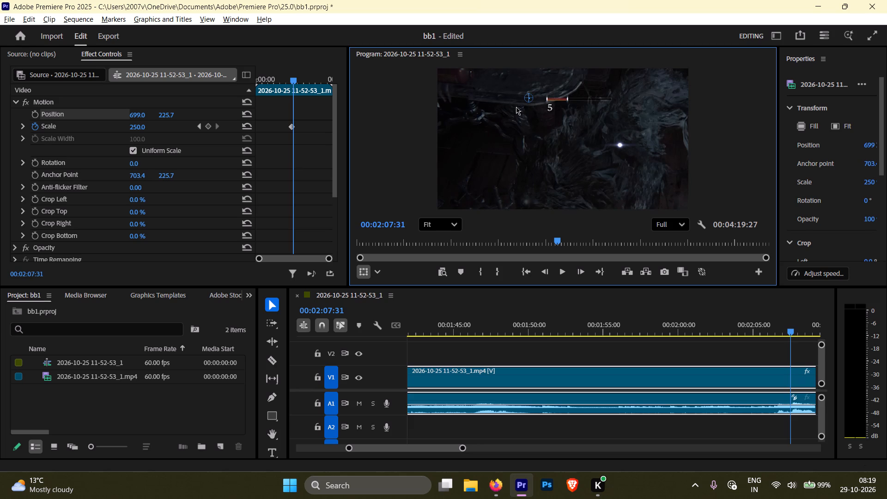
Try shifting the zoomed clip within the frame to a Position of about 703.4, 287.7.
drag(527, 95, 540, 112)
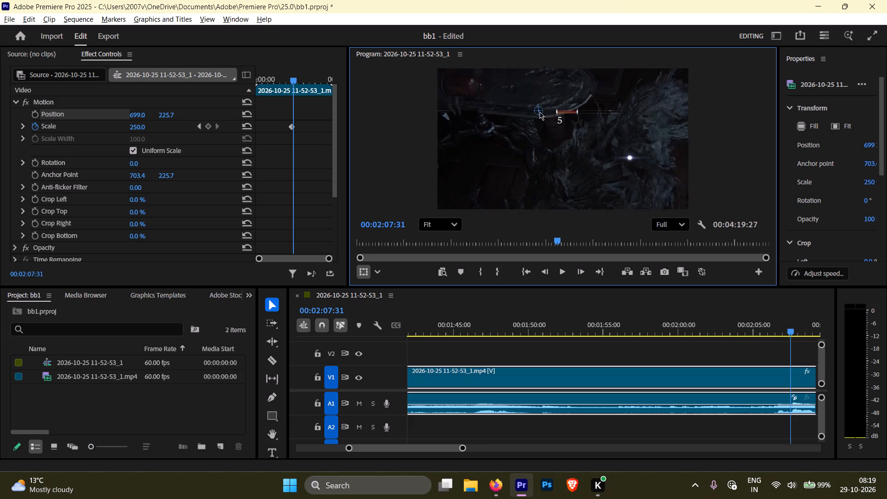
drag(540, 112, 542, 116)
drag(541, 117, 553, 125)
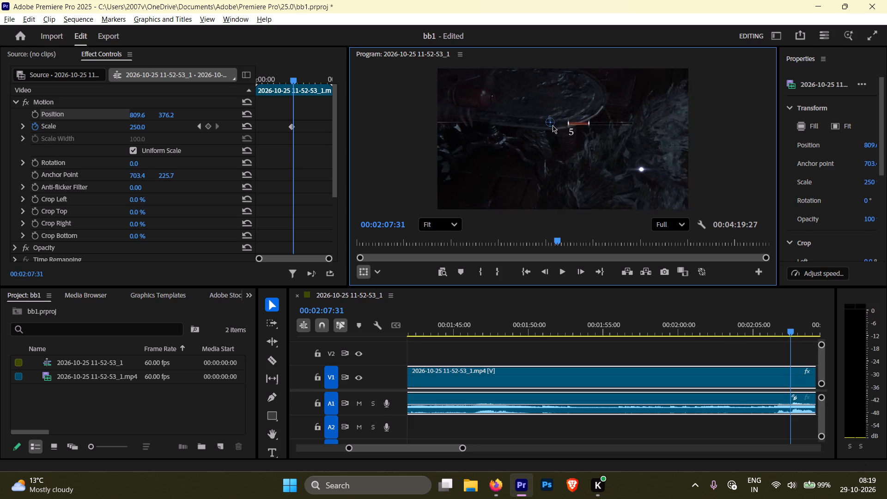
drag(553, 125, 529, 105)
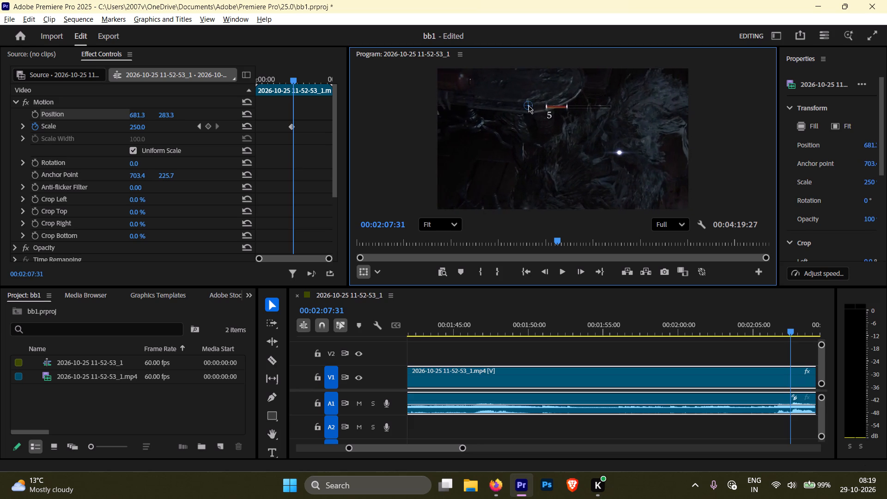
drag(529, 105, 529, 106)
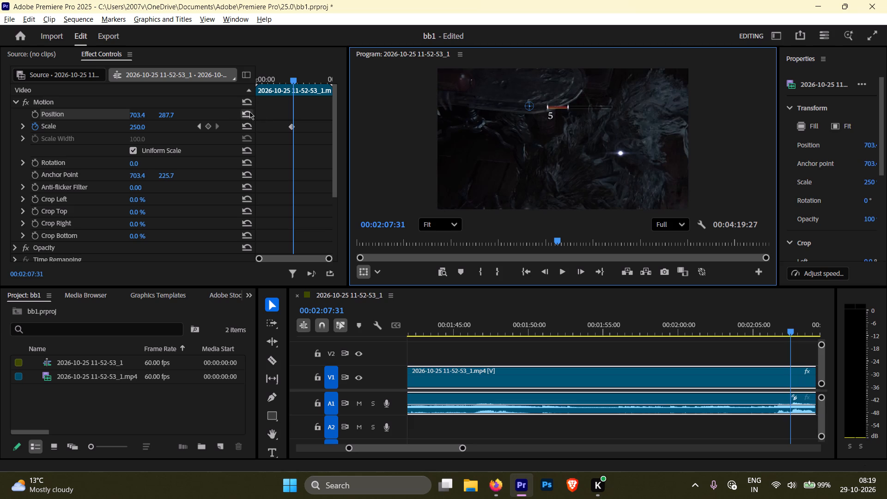
Reset the clip's Position to 960, 540 and play on to 00:02:11:06.
click(249, 111)
key(space)
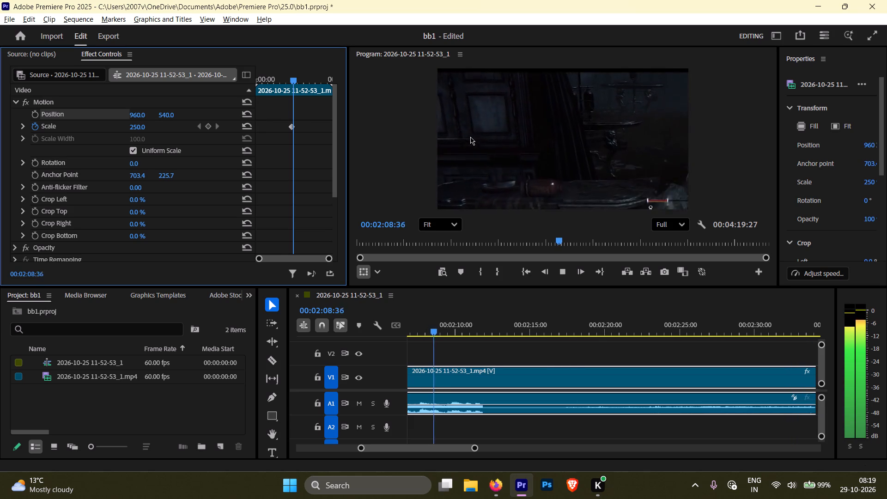
click(579, 147)
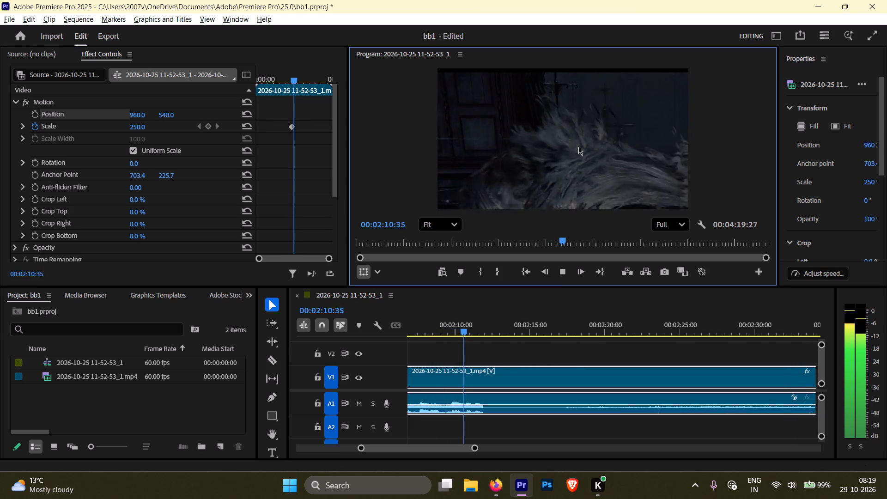
key(space)
Switch to Firefox, watch the tutorial's Guides for positioning section to about 21:30, and pause the video.
key(alt+Tab)
click(316, 181)
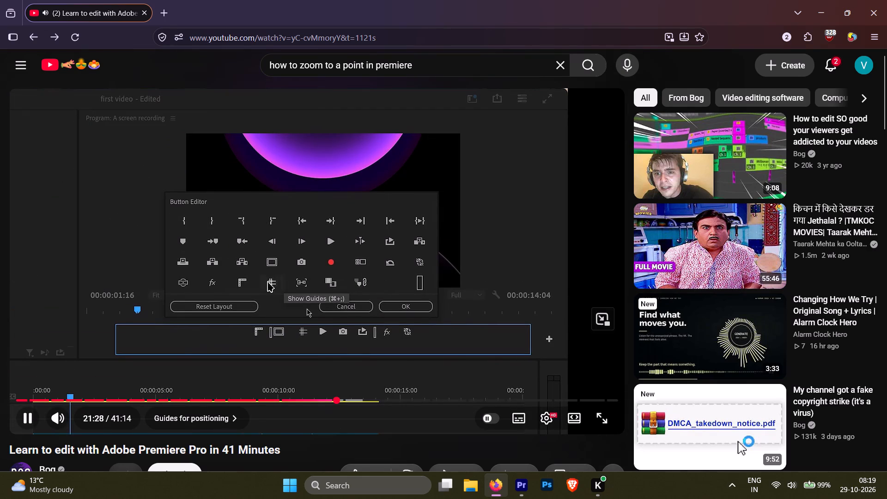
key(space)
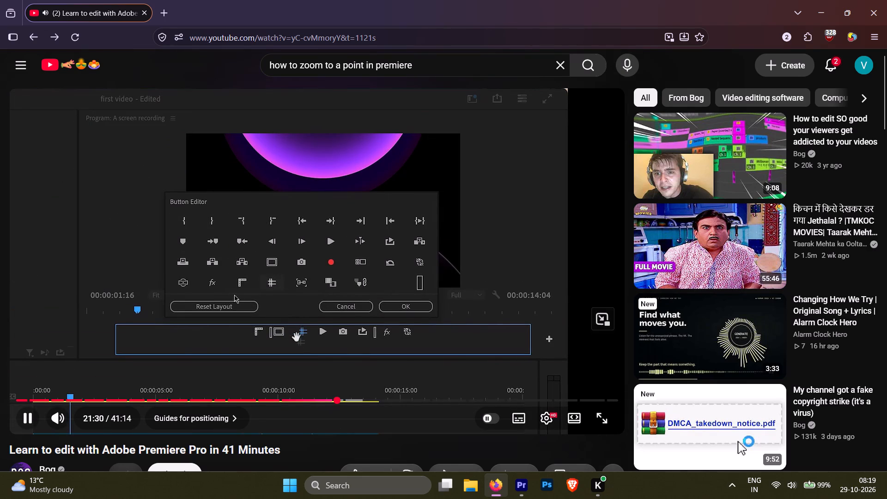
Switch to Premiere Pro, look through the Program monitor's Button Editor for Show Rulers, and close it without changes.
click(525, 488)
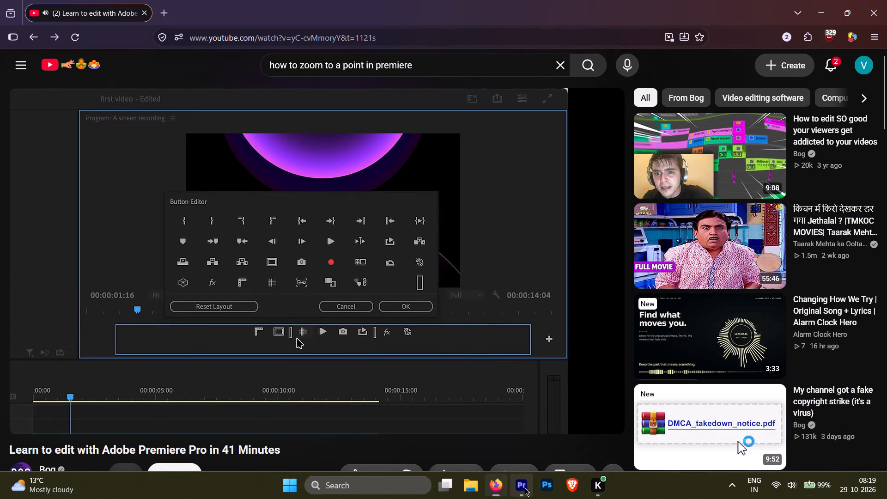
click(754, 269)
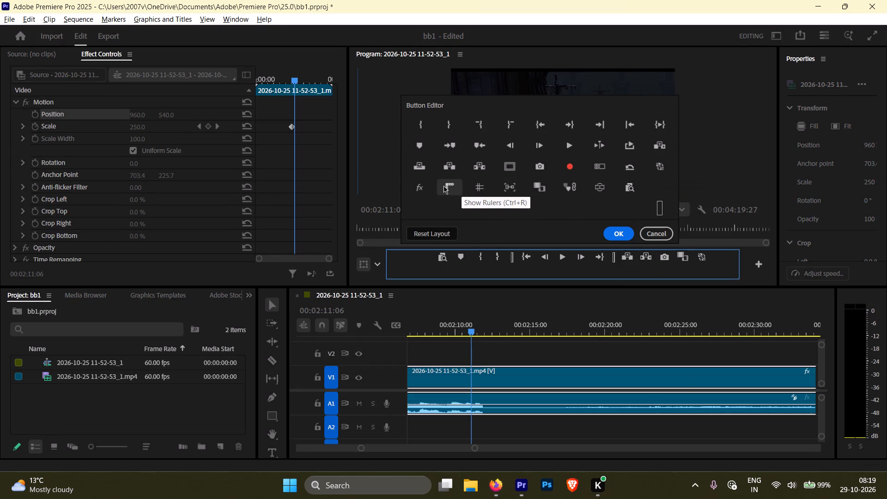
click(710, 142)
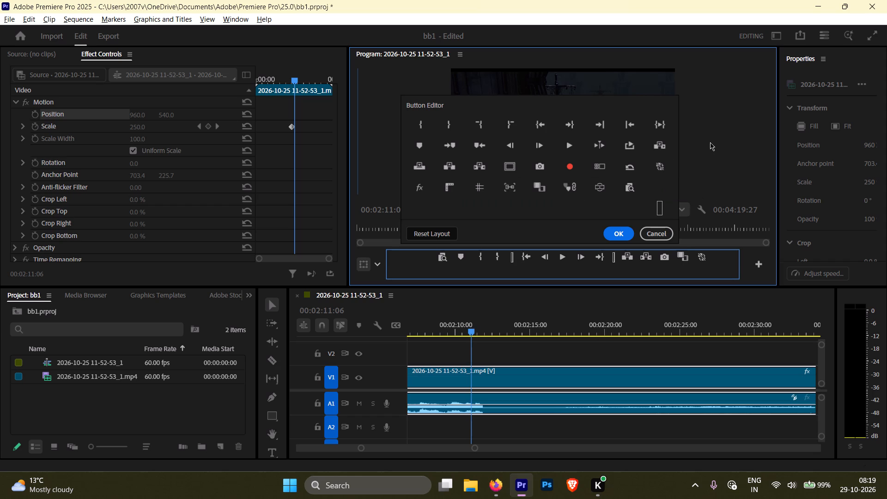
click(670, 231)
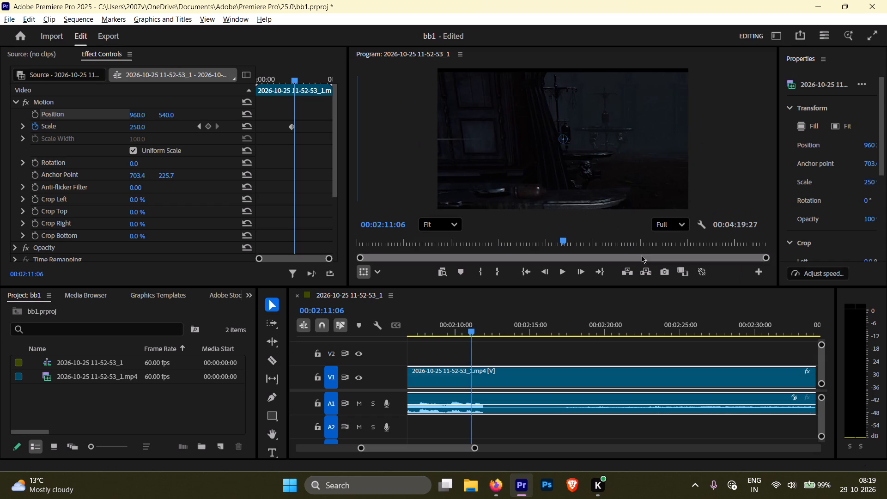
Switch to Firefox, watch how the tutorial uses the Button Editor to about 21:34, and pause the video.
key(alt+Tab)
drag(381, 244, 382, 232)
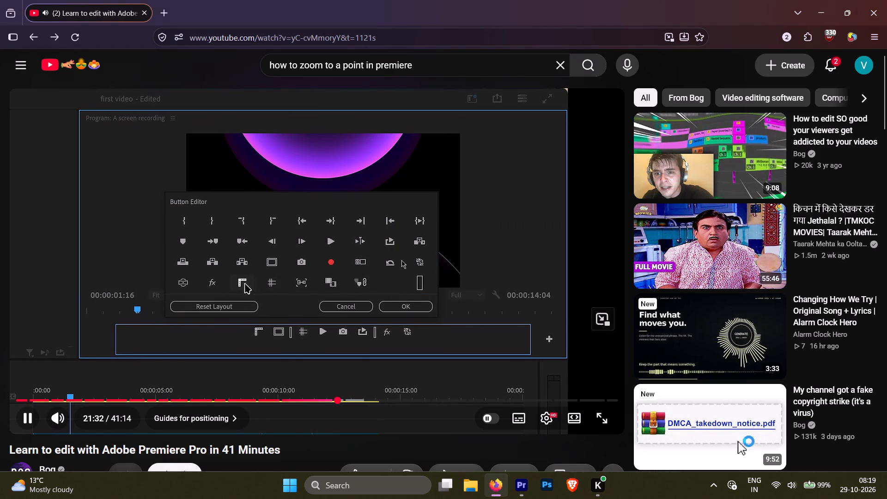
key(space)
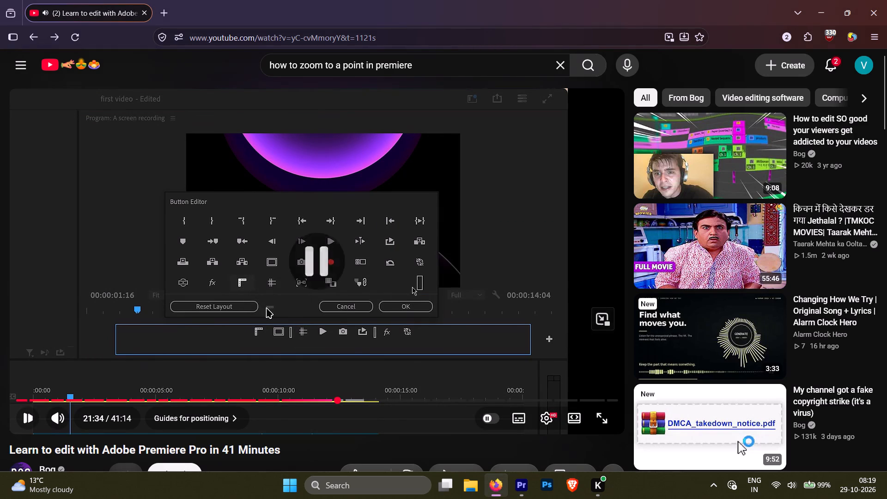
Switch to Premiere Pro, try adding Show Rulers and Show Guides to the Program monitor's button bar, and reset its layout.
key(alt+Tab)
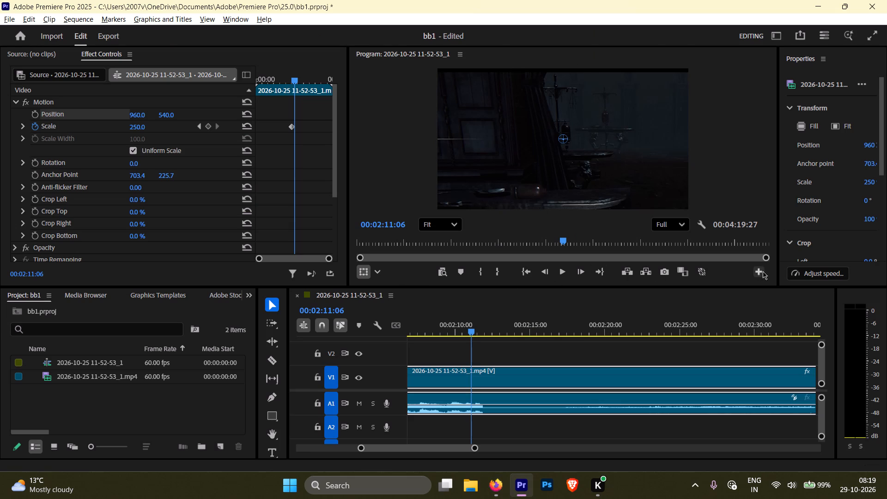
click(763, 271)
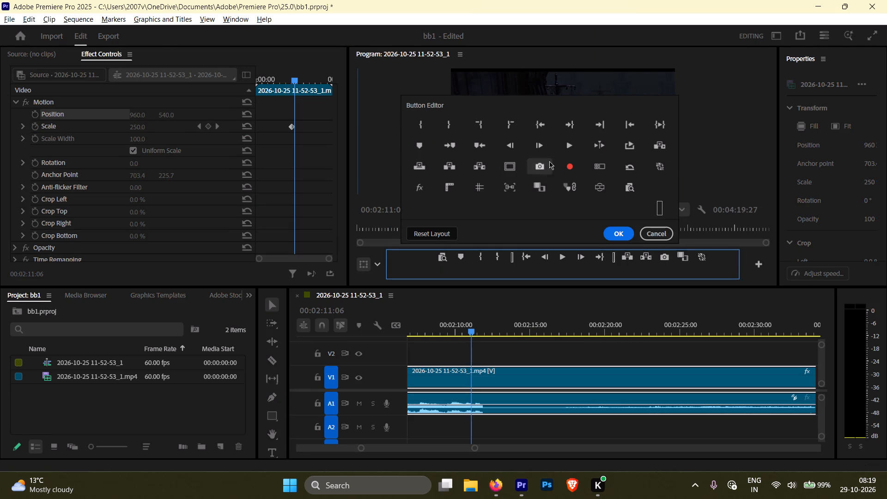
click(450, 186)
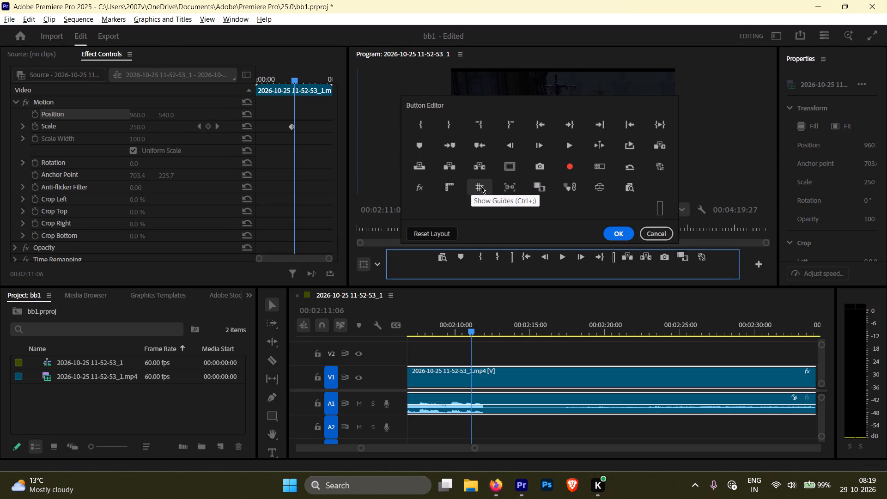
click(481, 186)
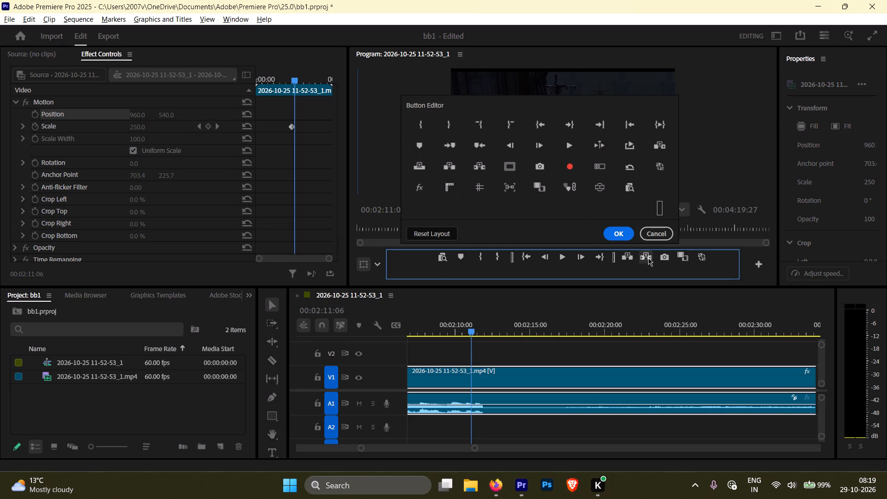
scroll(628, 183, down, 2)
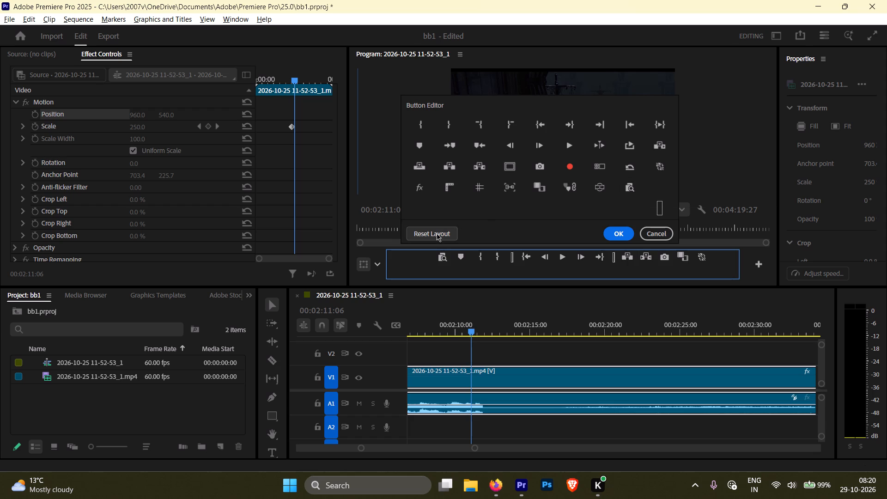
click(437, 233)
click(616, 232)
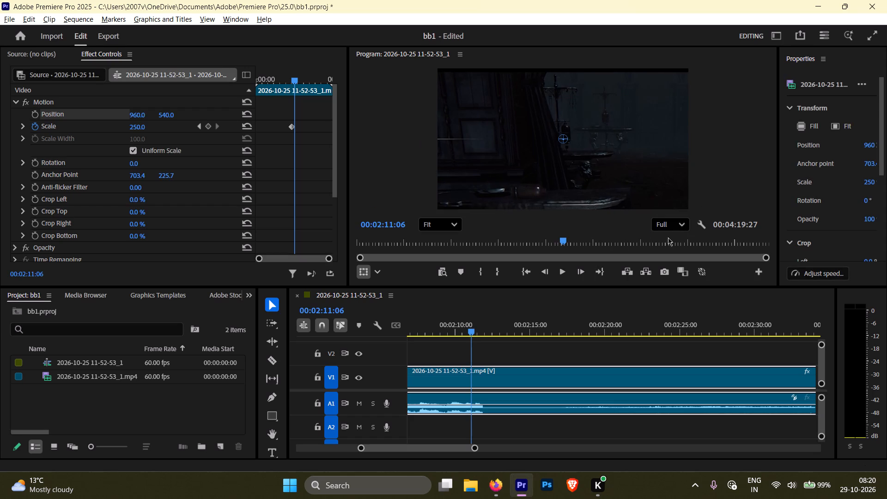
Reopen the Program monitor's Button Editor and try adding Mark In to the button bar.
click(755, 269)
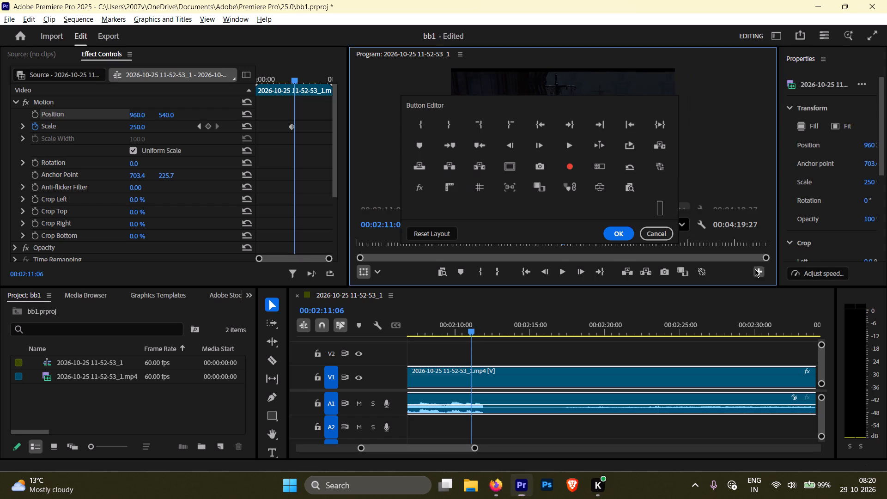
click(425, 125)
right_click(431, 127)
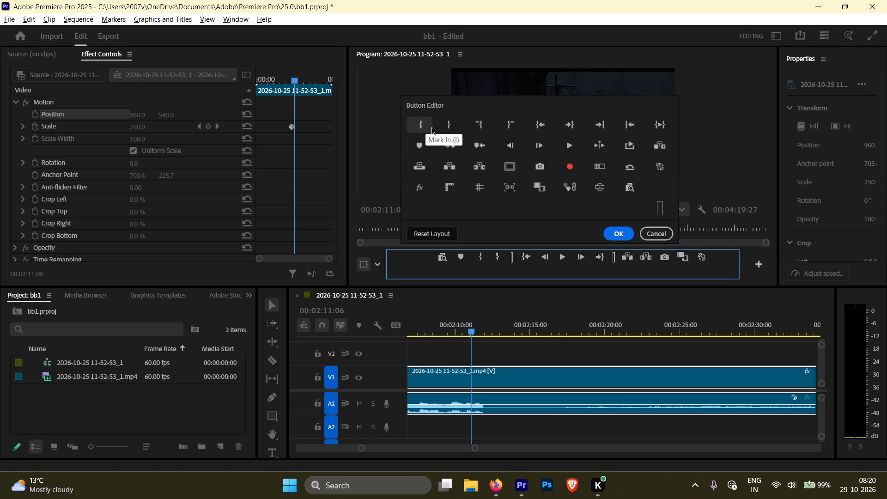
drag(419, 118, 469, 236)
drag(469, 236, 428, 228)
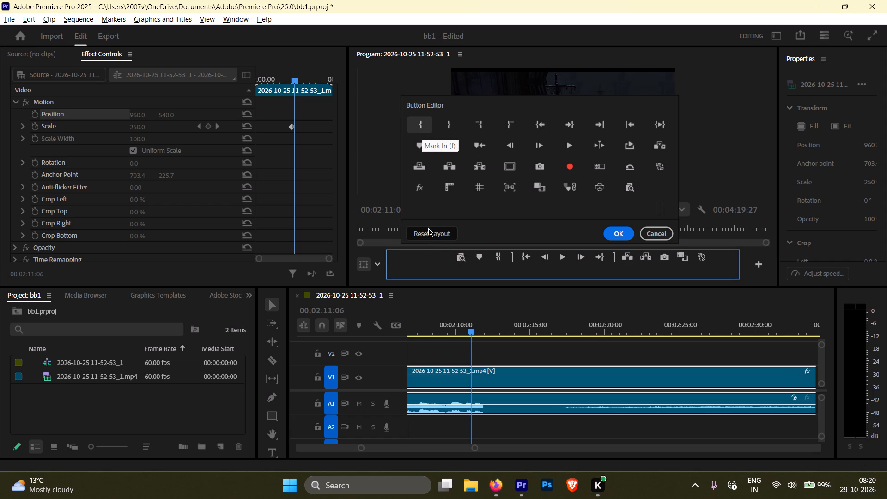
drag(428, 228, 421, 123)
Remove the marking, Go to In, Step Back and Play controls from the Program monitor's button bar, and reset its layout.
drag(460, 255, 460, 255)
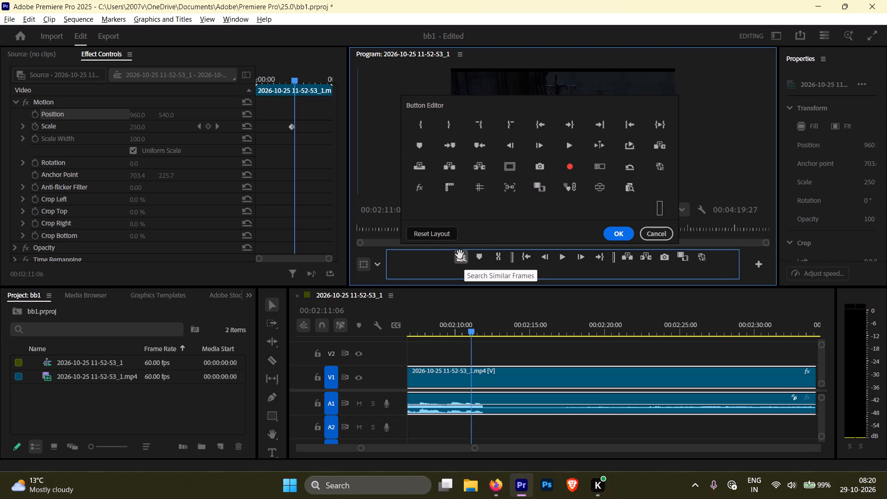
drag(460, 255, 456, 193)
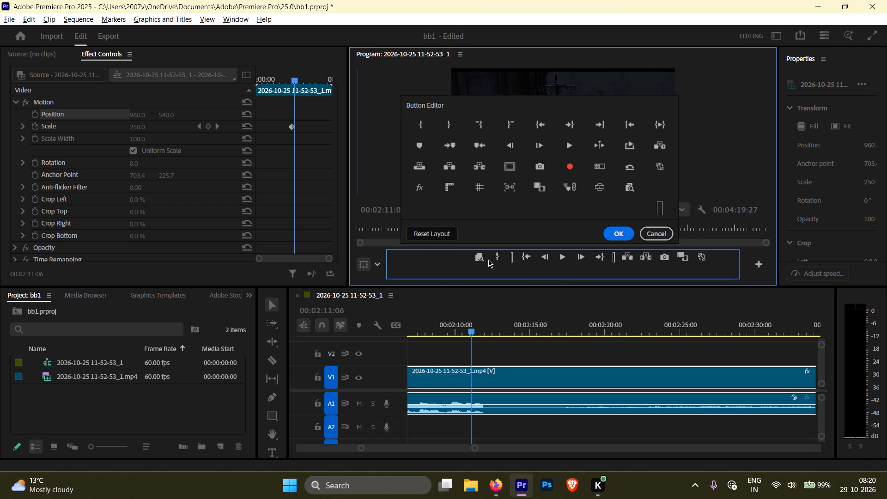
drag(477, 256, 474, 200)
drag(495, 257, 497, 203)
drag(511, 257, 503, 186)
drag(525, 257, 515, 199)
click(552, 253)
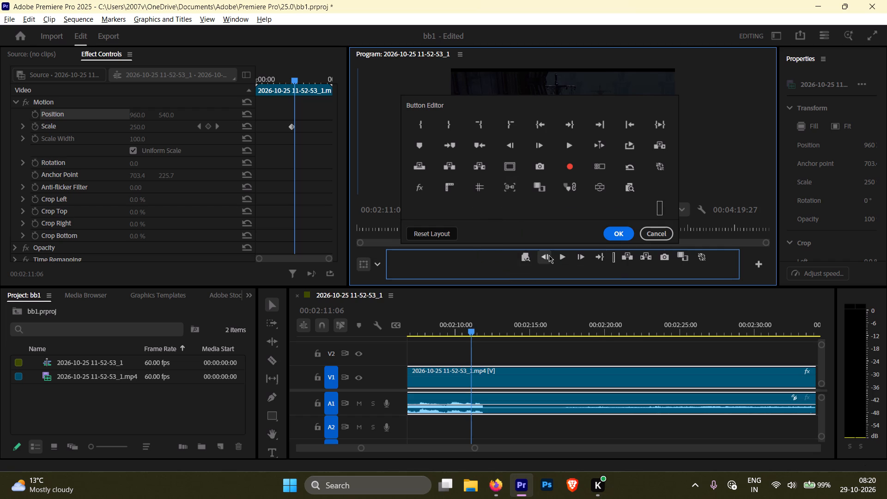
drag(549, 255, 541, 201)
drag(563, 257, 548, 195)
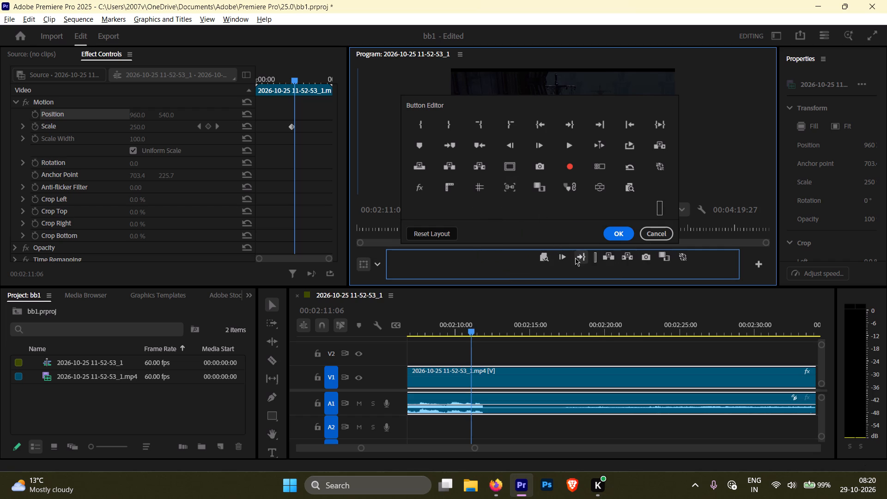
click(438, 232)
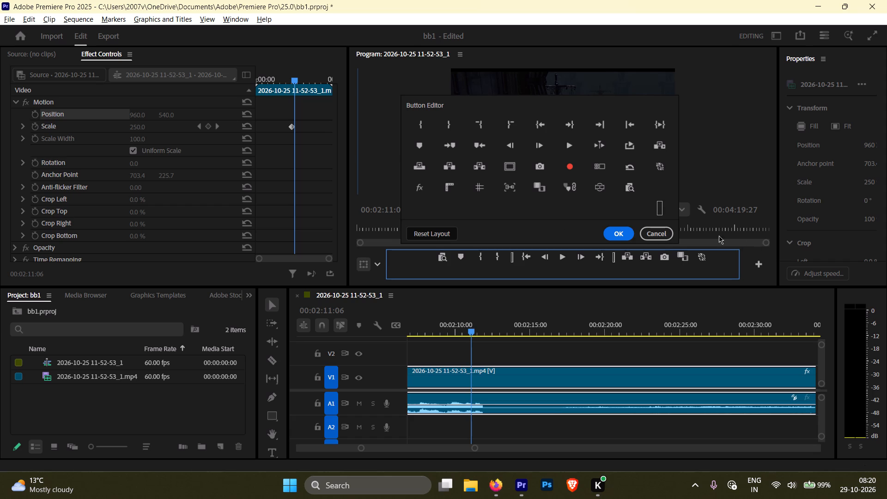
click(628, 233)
Play the clip from 00:02:11:06 to 00:02:14:24.
key(space)
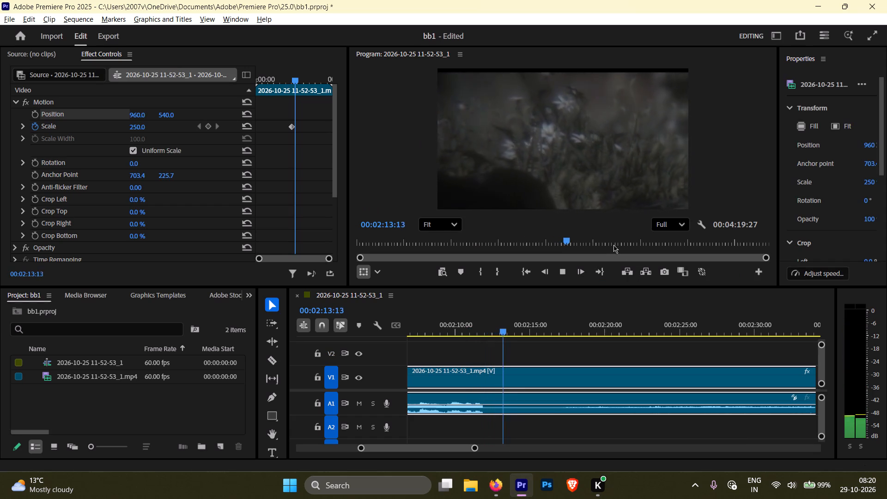
key(space)
Switch to Firefox and watch the tutorial's section on guides for positioning, pausing it at 21:46.
key(alt+Tab)
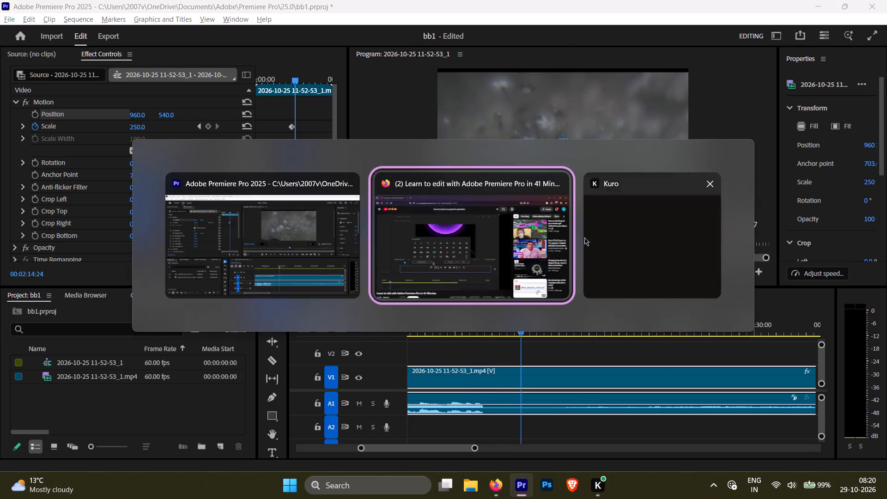
click(386, 201)
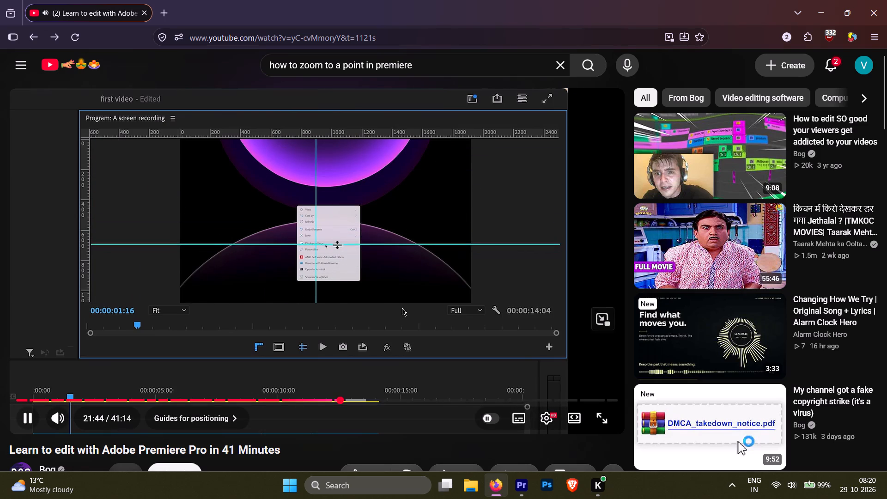
click(348, 303)
Switch to Premiere Pro and add Show Rulers and Show Guides to the start of the Program monitor's button bar.
key(alt+Tab)
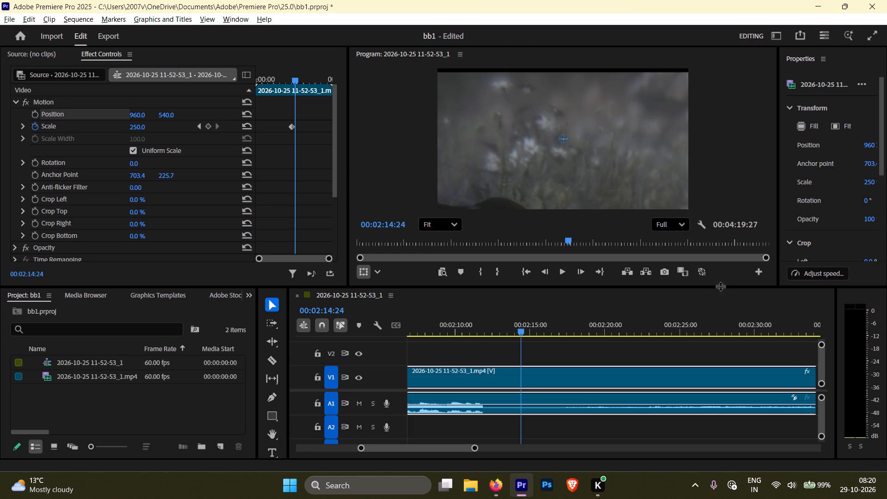
click(756, 271)
drag(449, 185, 449, 185)
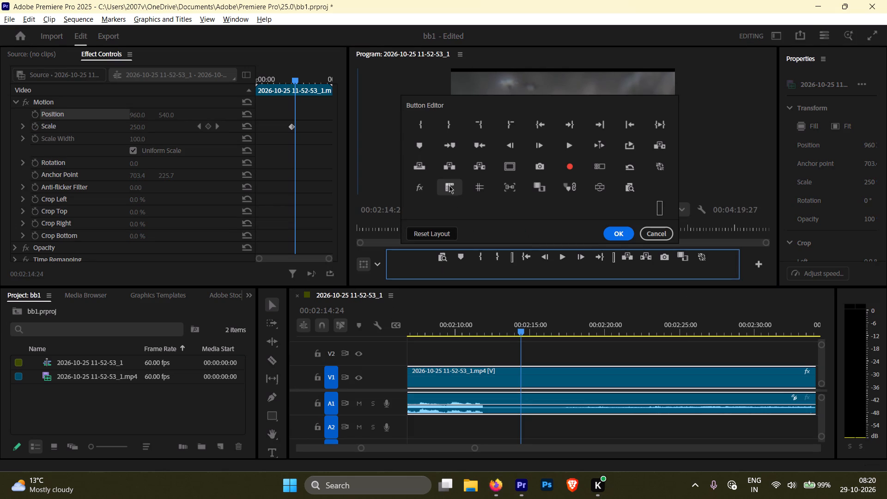
drag(449, 185, 413, 256)
drag(475, 184, 425, 258)
click(601, 236)
click(623, 237)
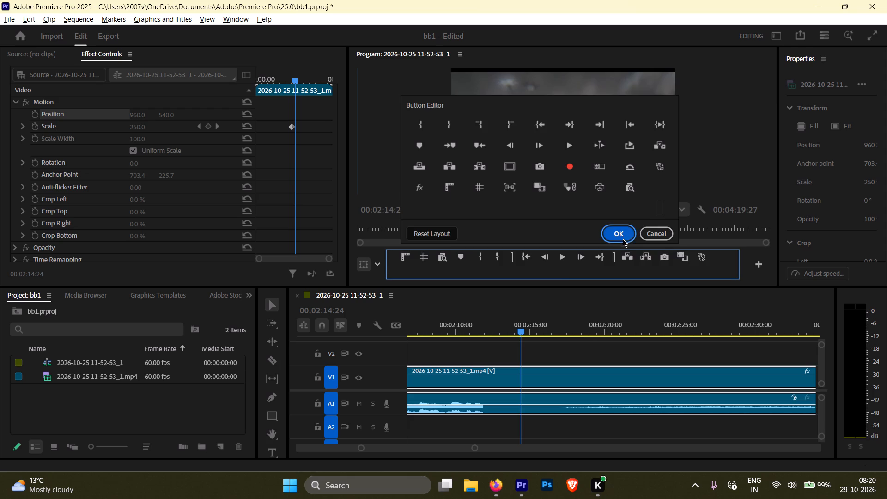
Show the Program monitor's rulers and place a vertical guide and a horizontal guide at about 632, crossing over the white flowers.
click(401, 273)
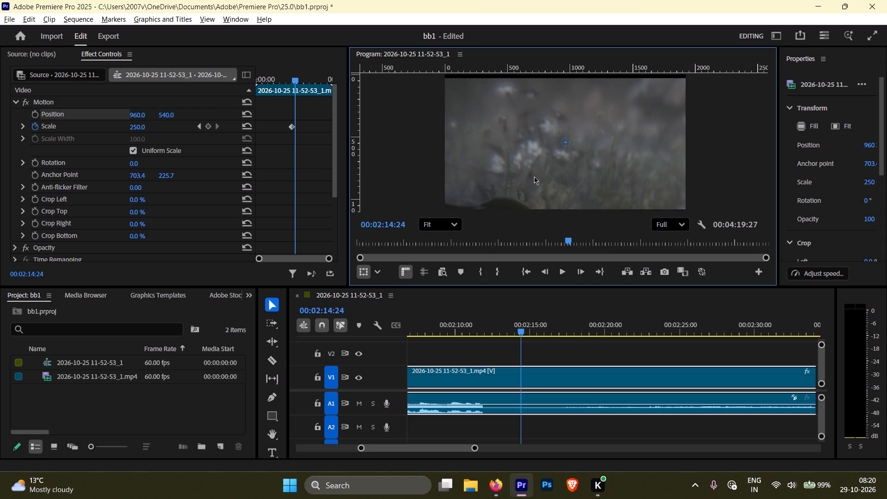
drag(360, 138, 400, 142)
drag(354, 166, 412, 166)
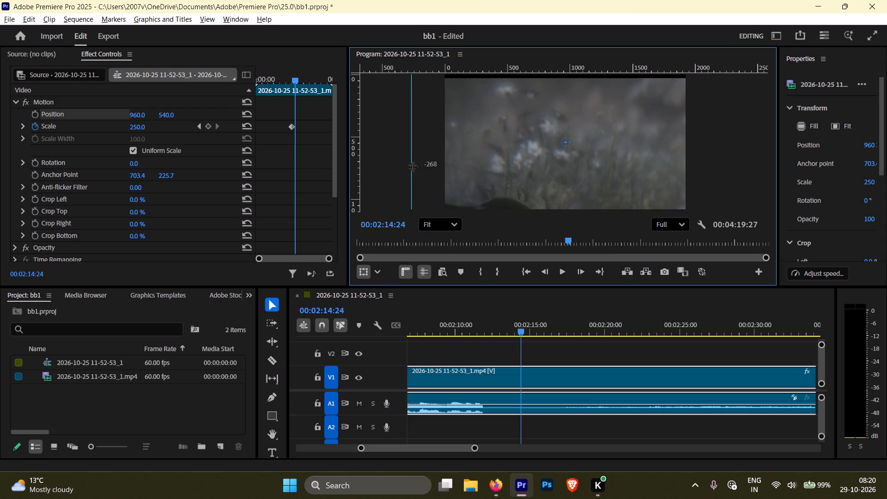
drag(412, 166, 539, 166)
drag(665, 72, 539, 153)
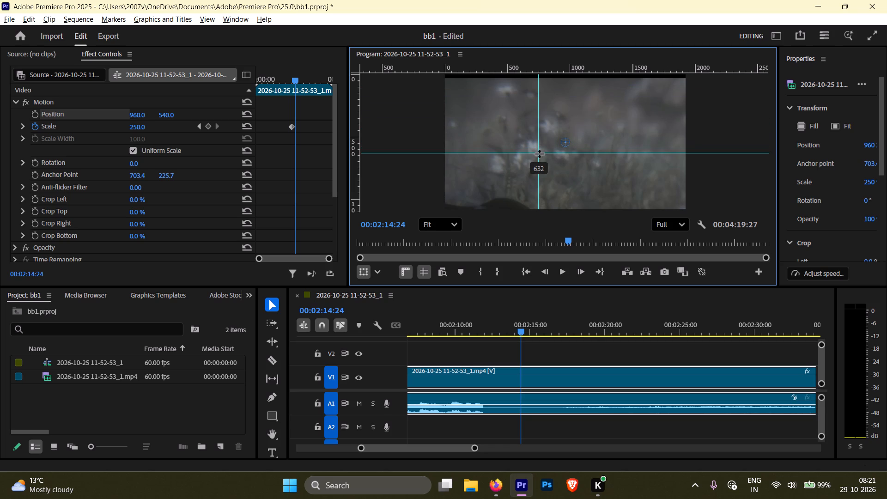
drag(539, 153, 539, 154)
Play the clip briefly from 00:02:14:24 to check the image against the guides.
key(space)
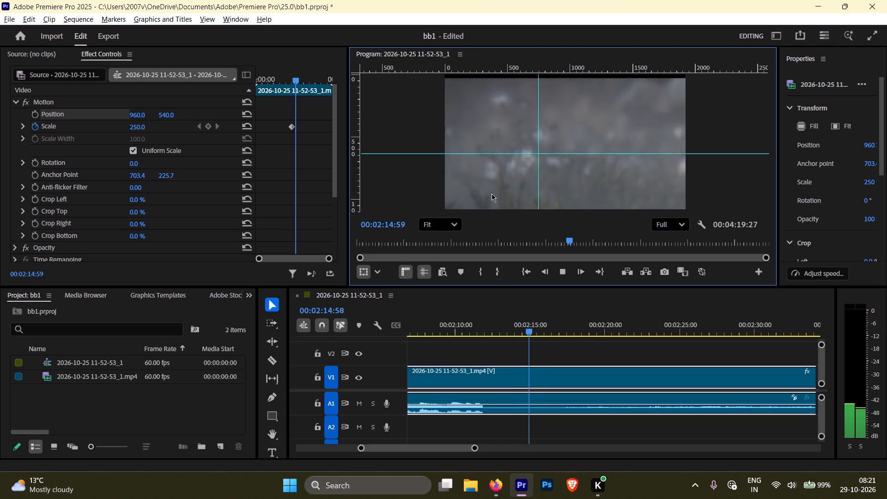
key(space)
Switch to the Premiere Pro tutorial in Firefox.
key(alt+Tab)
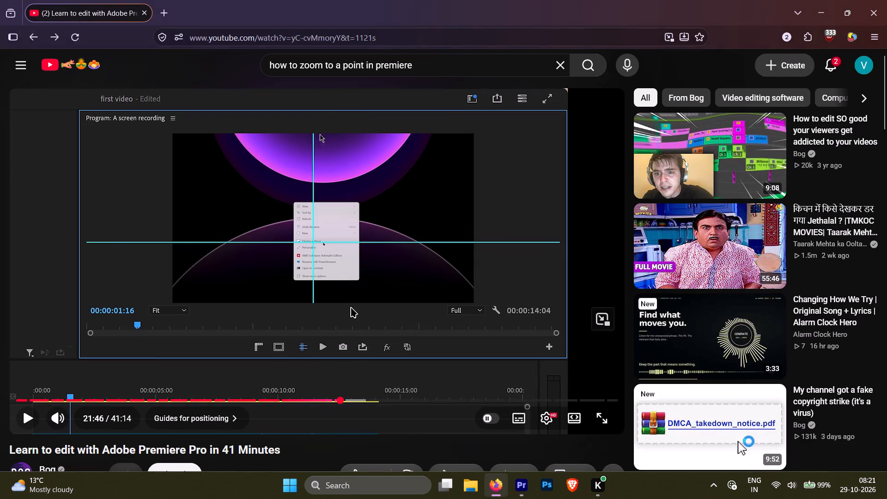
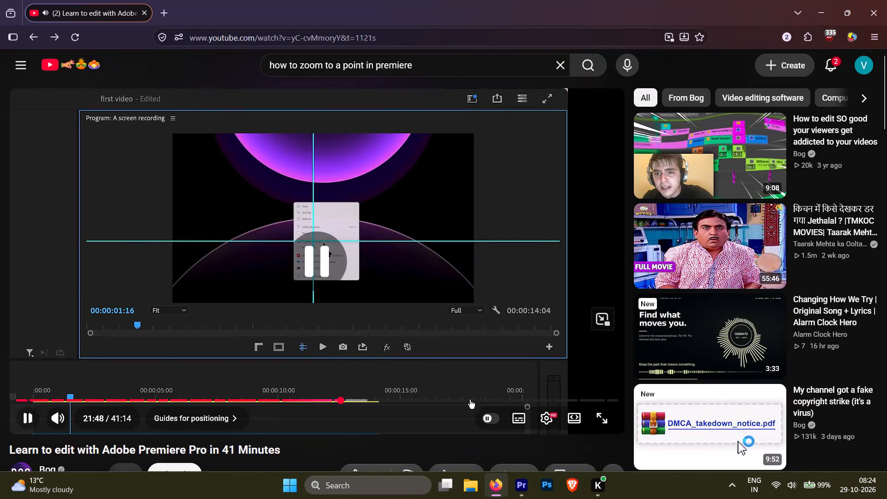
Briefly check the guide-positioning part of the tutorial, then return to Premiere Pro.
click(468, 335)
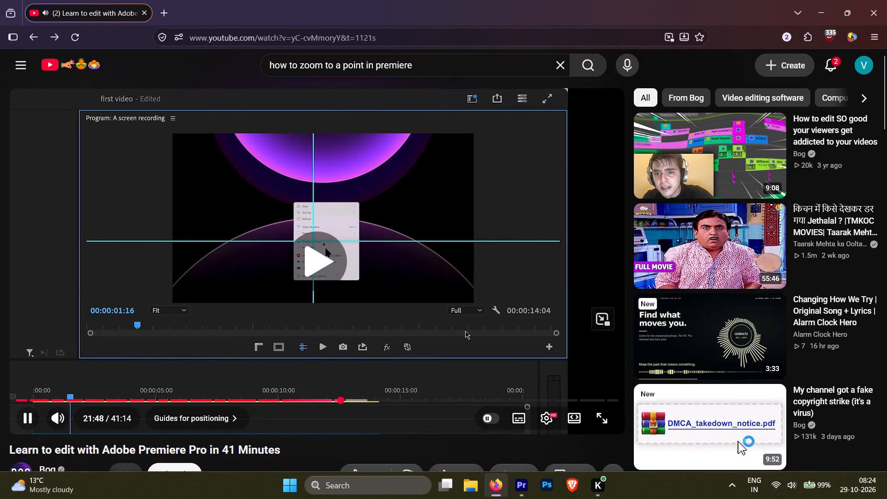
click(446, 318)
click(527, 487)
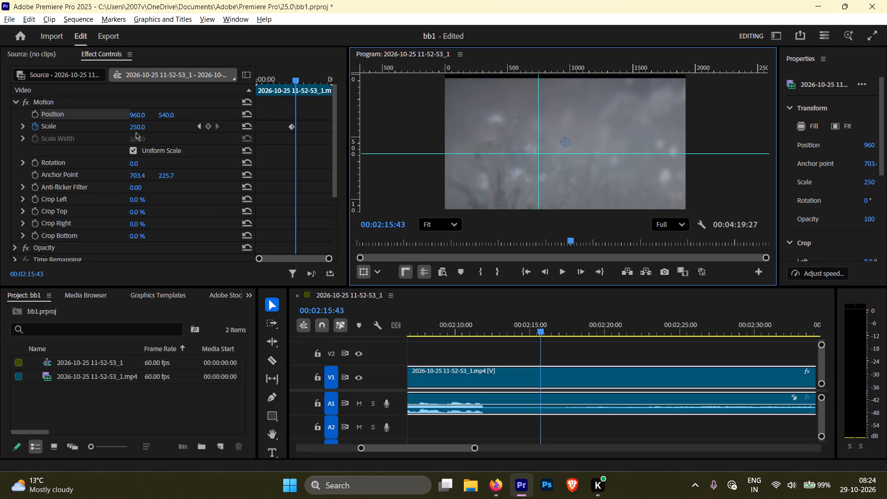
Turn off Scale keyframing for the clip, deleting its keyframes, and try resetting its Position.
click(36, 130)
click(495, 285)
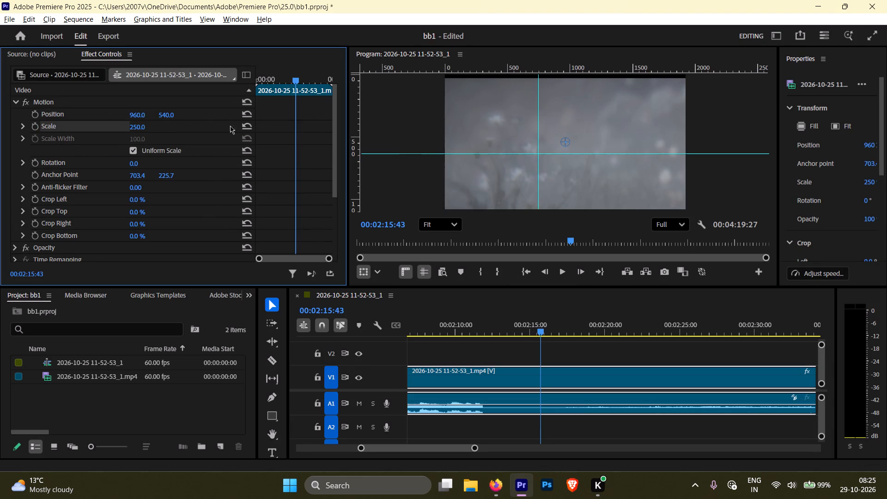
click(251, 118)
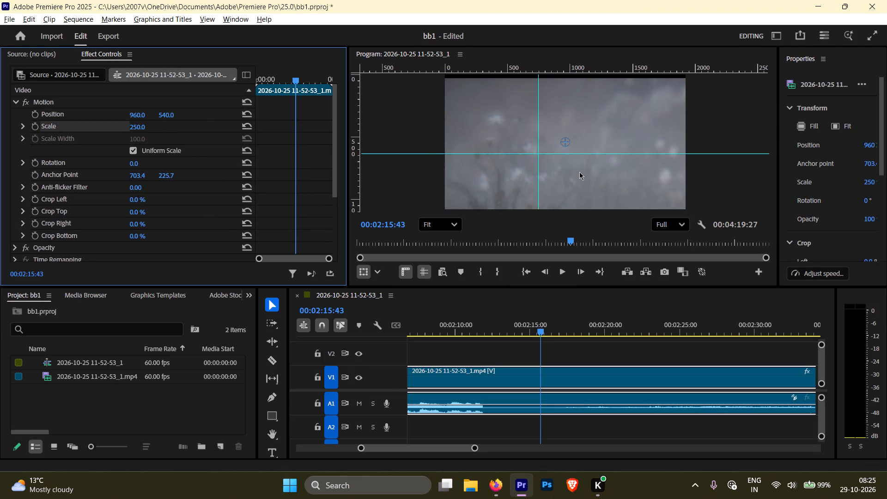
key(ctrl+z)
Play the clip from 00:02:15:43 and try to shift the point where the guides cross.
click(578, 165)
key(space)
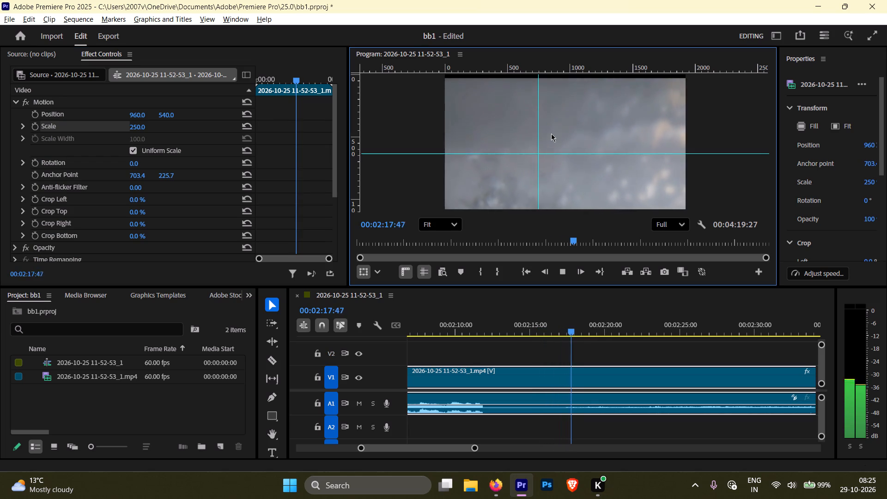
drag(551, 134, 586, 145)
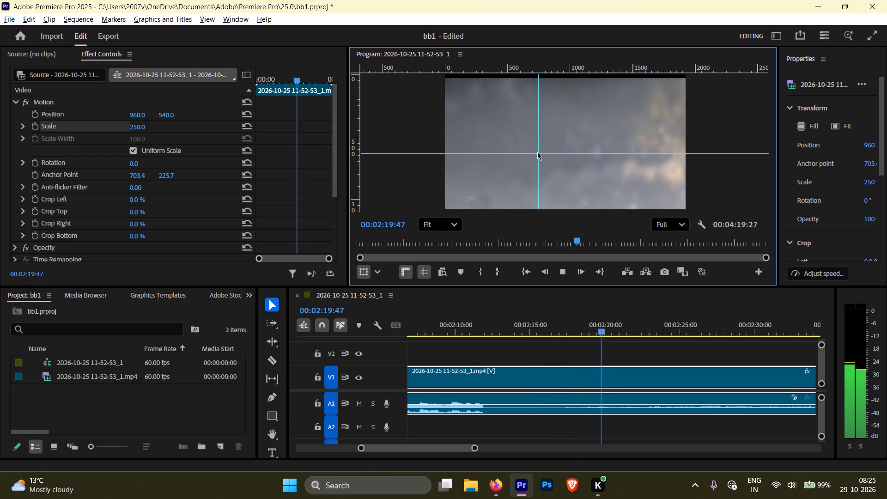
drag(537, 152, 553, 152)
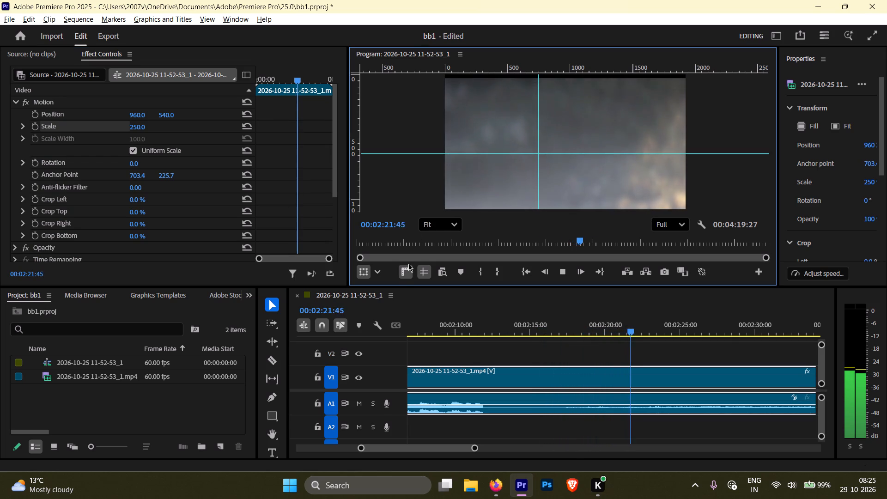
Hide the Program monitor's rulers while keeping the guides shown.
click(406, 268)
drag(607, 174, 594, 155)
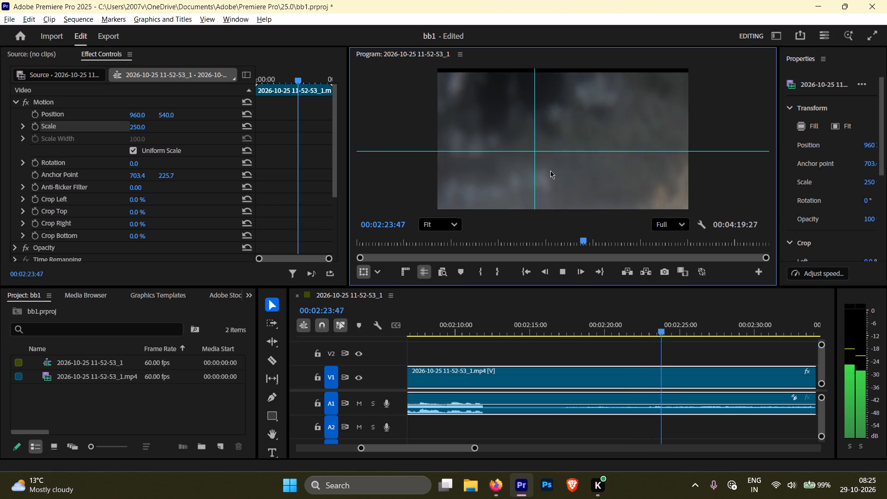
Undo the earlier motion edits until Scale is 100 and both Position and Anchor Point are 960, 540.
key(ctrl+z)
key(ctrl+z)
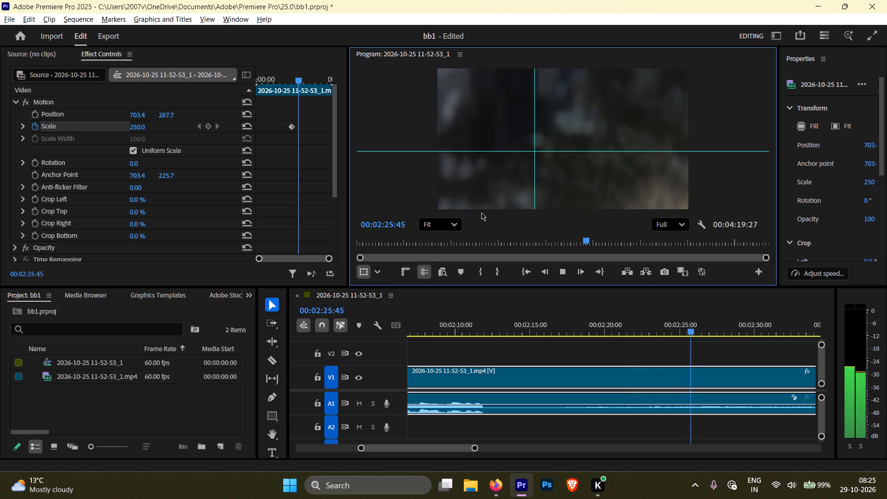
key(ctrl+z)
key(ctrl+z)
key(ctrl+z)
key(ctrl+z)
key(ctrl+z)
key(ctrl+z)
key(ctrl+z)
key(ctrl+z)
key(ctrl+z)
key(ctrl+z)
key(ctrl+z)
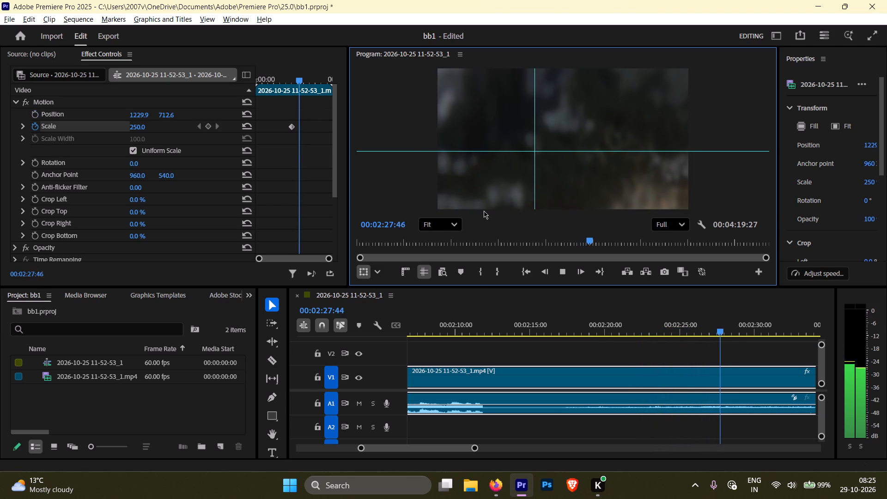
key(ctrl+z)
key(ctrl+z)
key(ctrl+z)
key(ctrl+z)
key(ctrl+z)
key(ctrl+z)
key(ctrl+z)
key(ctrl+z)
key(ctrl+z)
key(ctrl+z)
key(ctrl+z)
key(ctrl+z)
key(ctrl+z)
key(ctrl+z)
key(ctrl+z)
key(ctrl+z)
key(ctrl+z)
key(ctrl+z)
key(ctrl+z)
key(ctrl+z)
key(ctrl+z)
key(ctrl+z)
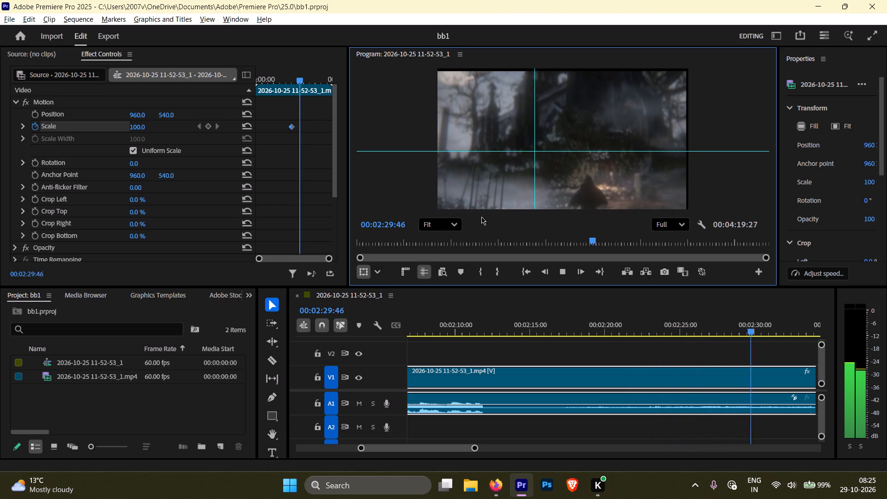
Turn off Scale keyframing for the clip, deleting its existing keyframes.
click(35, 126)
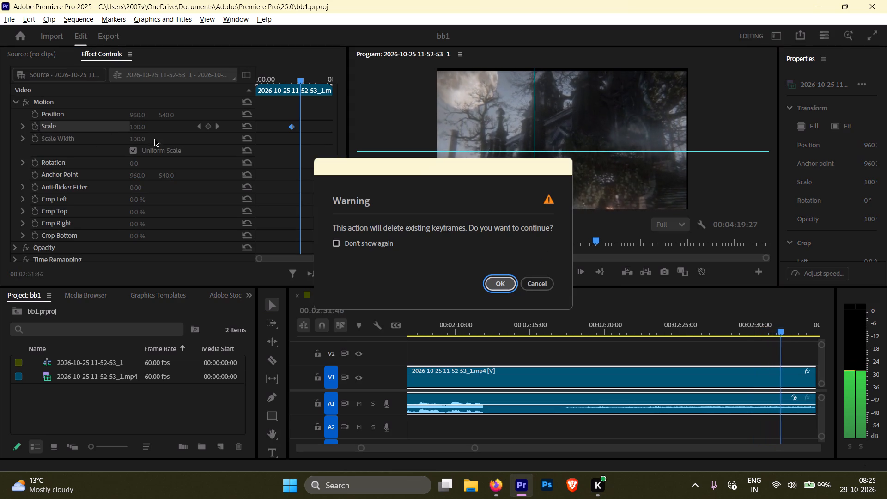
click(486, 282)
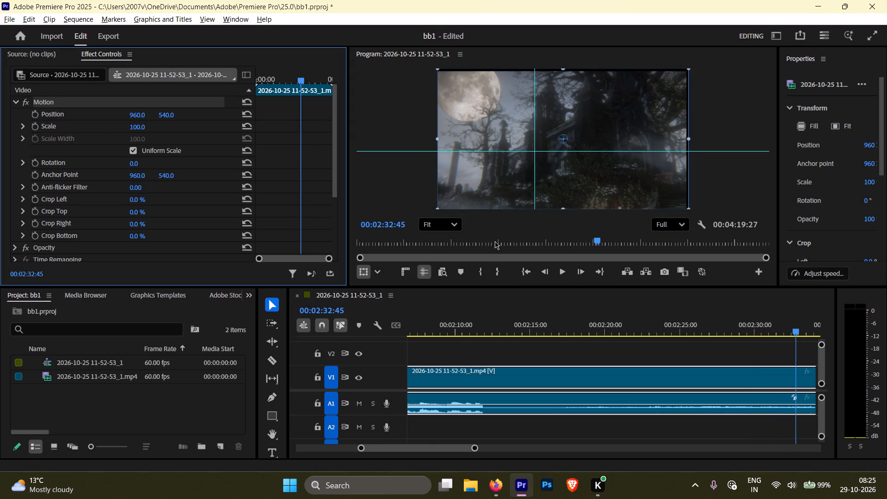
Play the clip from 00:02:32:45 and pause at 00:02:36:55 to look for a spot for the zoom.
key(space)
drag(547, 176, 565, 192)
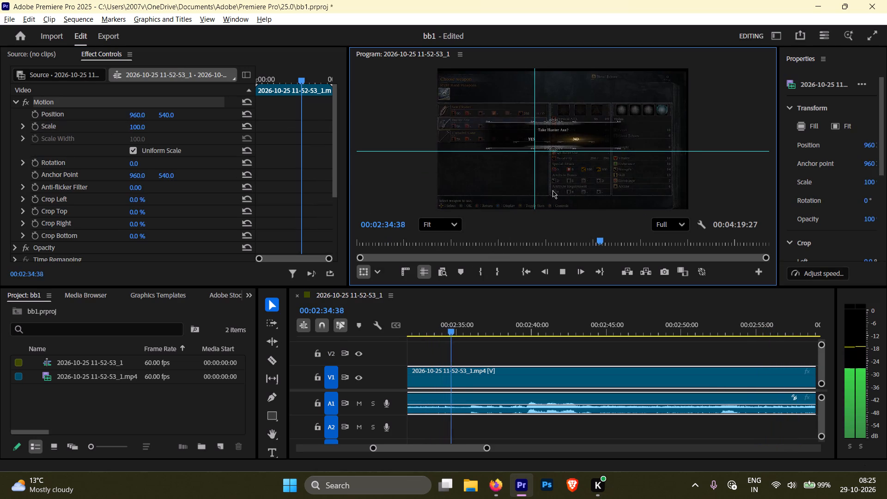
click(552, 189)
click(551, 188)
key(space)
key(space)
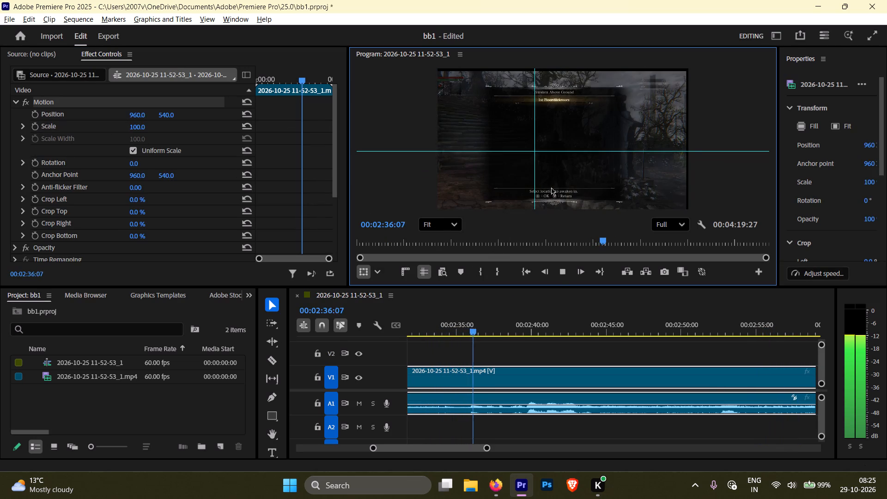
key(space)
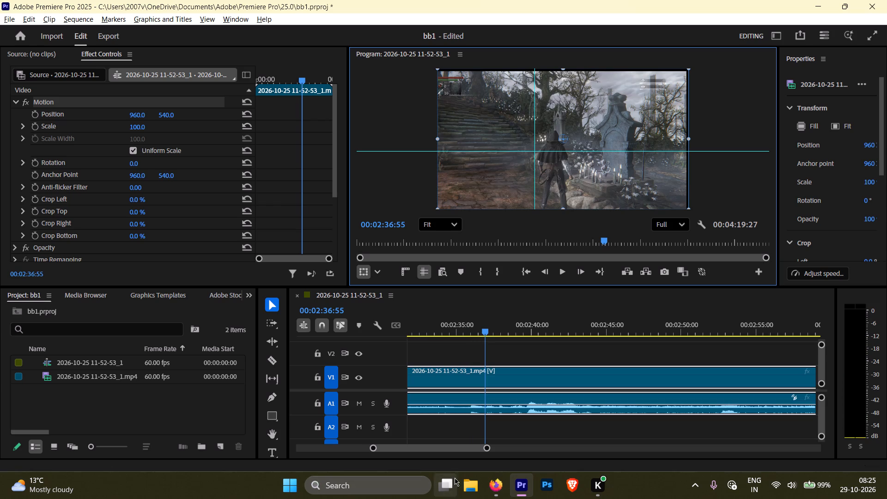
Switch to Firefox and watch the tutorial up to about 22:10 on placing the playhead for the zoom.
click(494, 481)
click(387, 302)
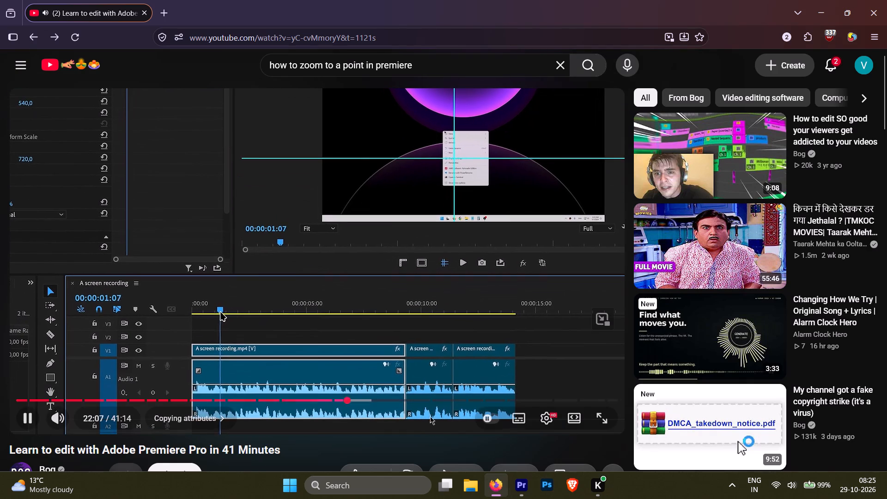
click(419, 327)
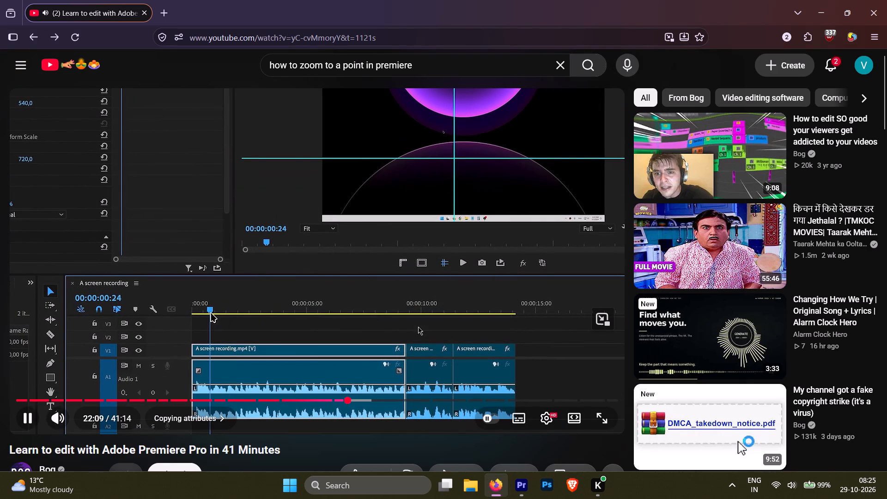
click(470, 338)
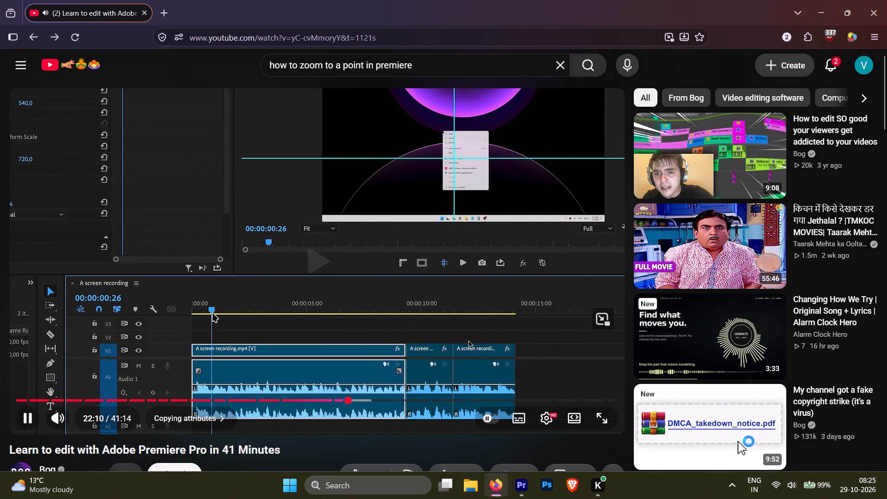
click(474, 340)
Switch to Premiere Pro and move the playhead back to 00:02:03:29, in the dark interior scene.
click(522, 493)
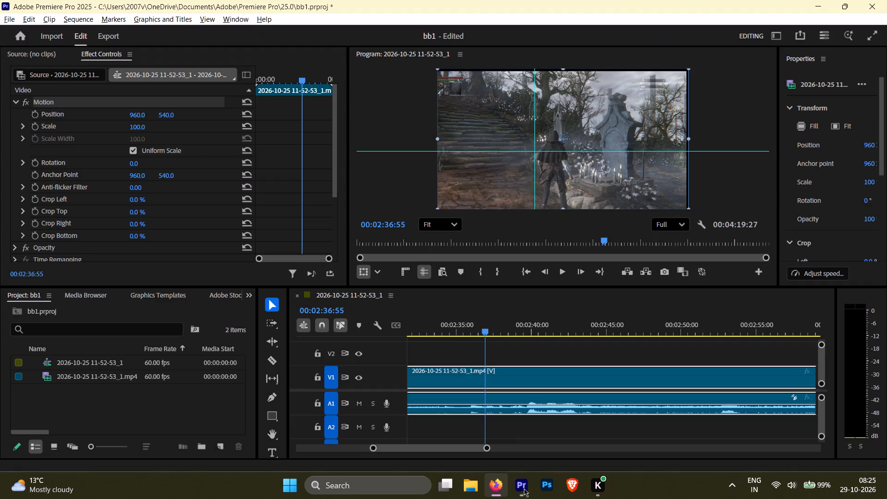
drag(488, 330, 477, 332)
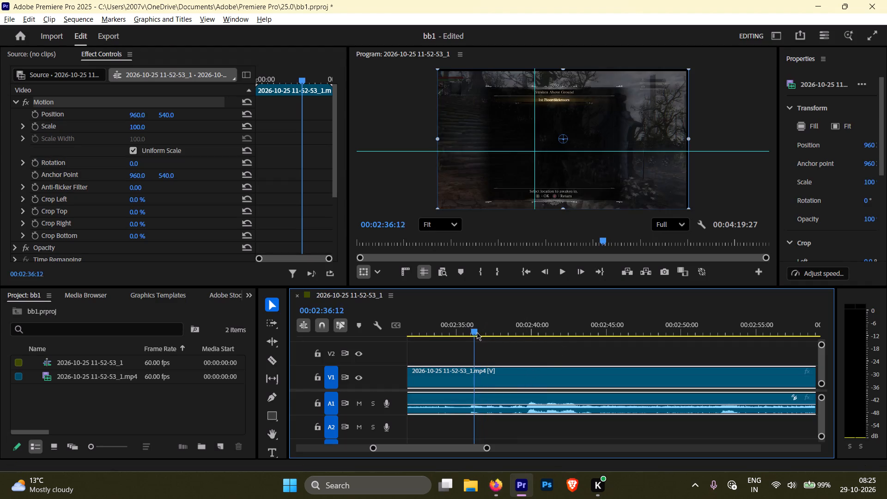
drag(477, 332, 387, 328)
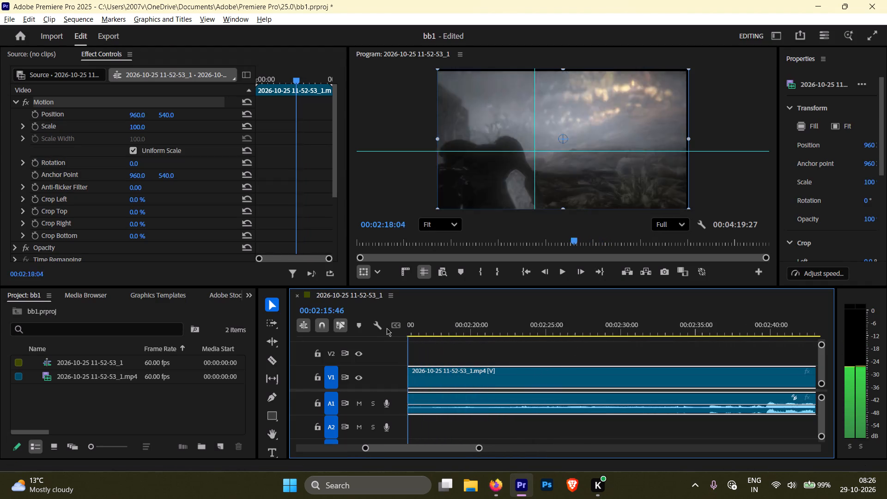
drag(387, 328, 530, 335)
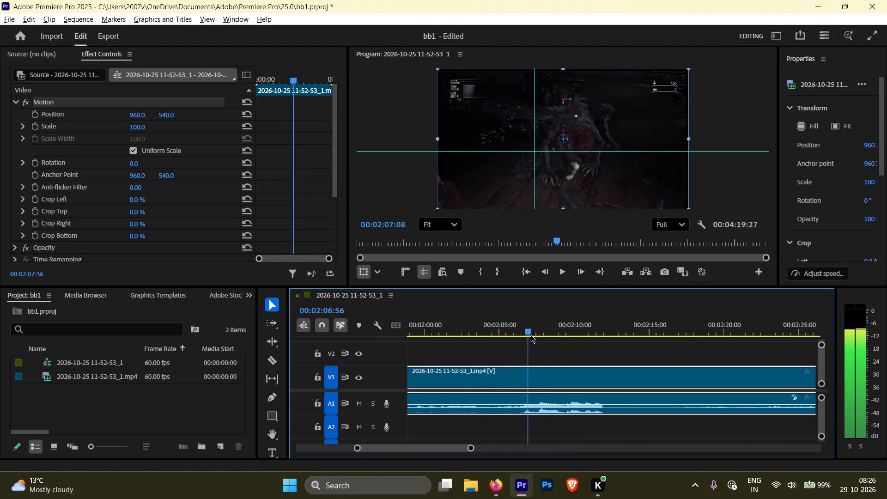
drag(530, 335, 487, 331)
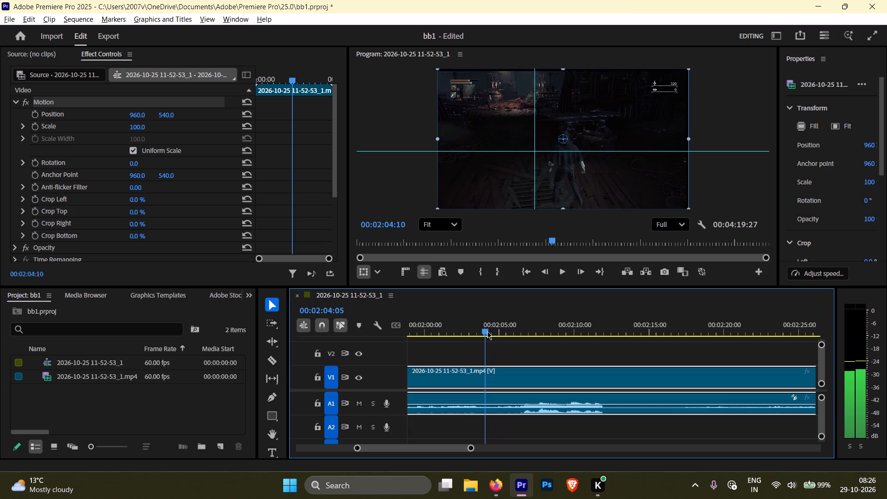
drag(487, 331, 469, 328)
key(space)
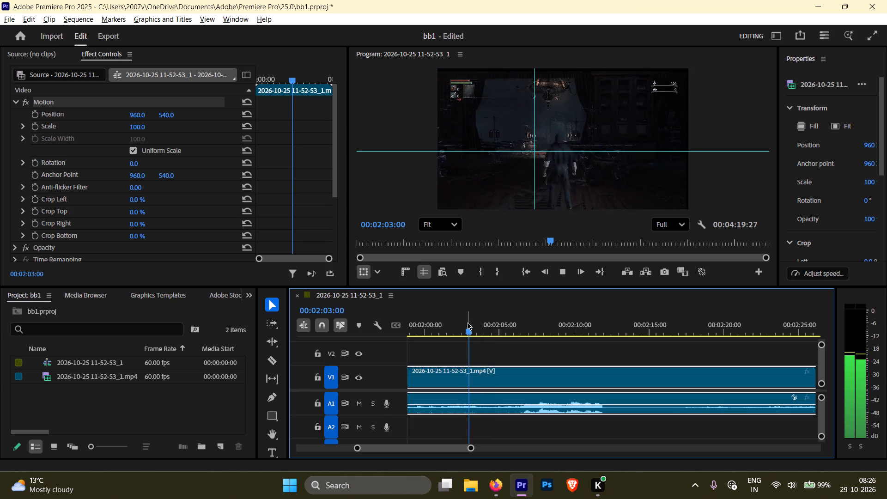
key(space)
Move the guides to cross at the lit area high in the frame, and nudge the clip's Position to 968.8, 540.
drag(533, 152, 532, 148)
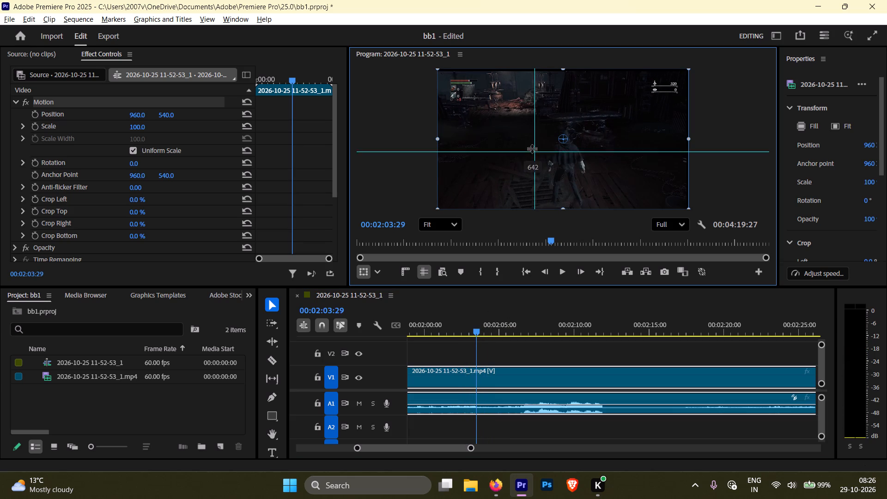
drag(532, 148, 528, 100)
click(534, 110)
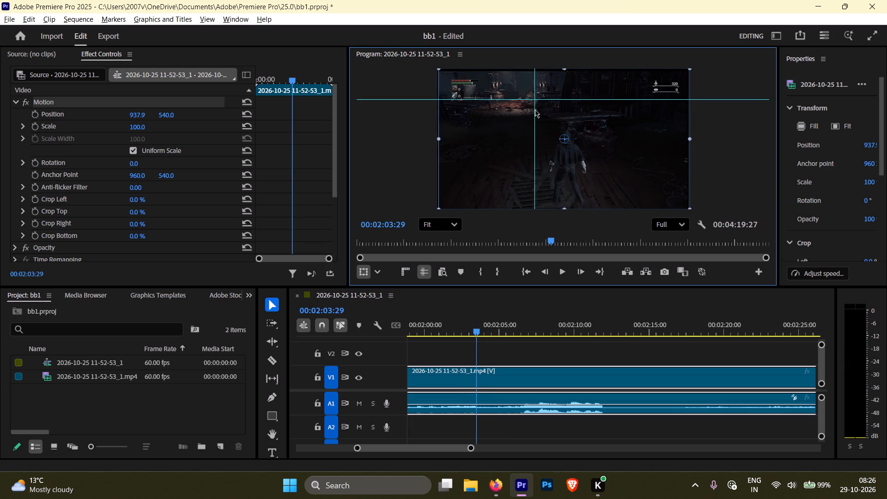
click(535, 91)
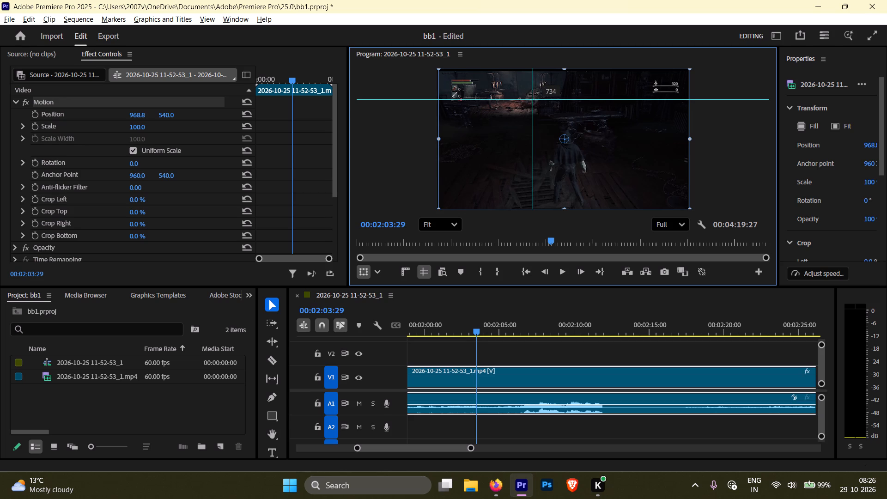
Switch to Firefox and watch the tutorial's part on enabling Scale keyframes, pausing just after 22:13.
click(495, 484)
click(444, 327)
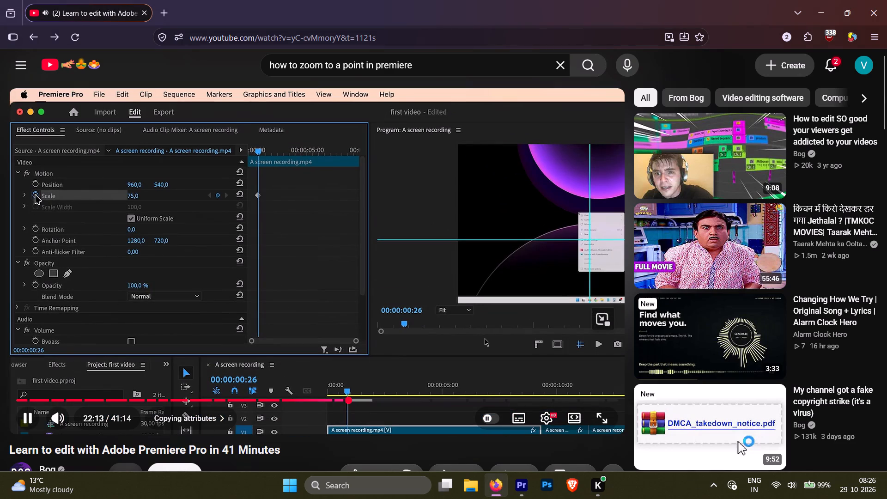
click(495, 336)
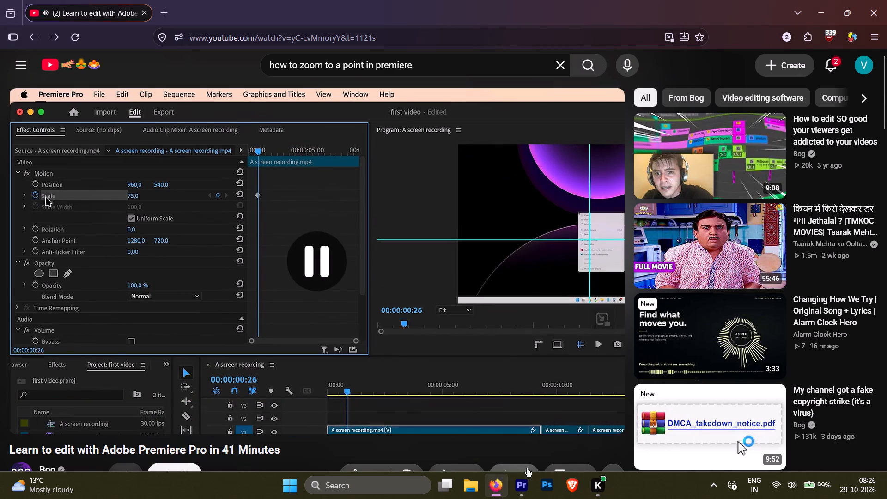
Switch to Premiere Pro, start Scale keyframing at 100 from 00:02:03:29, and advance the playhead to 00:02:04:01.
click(522, 484)
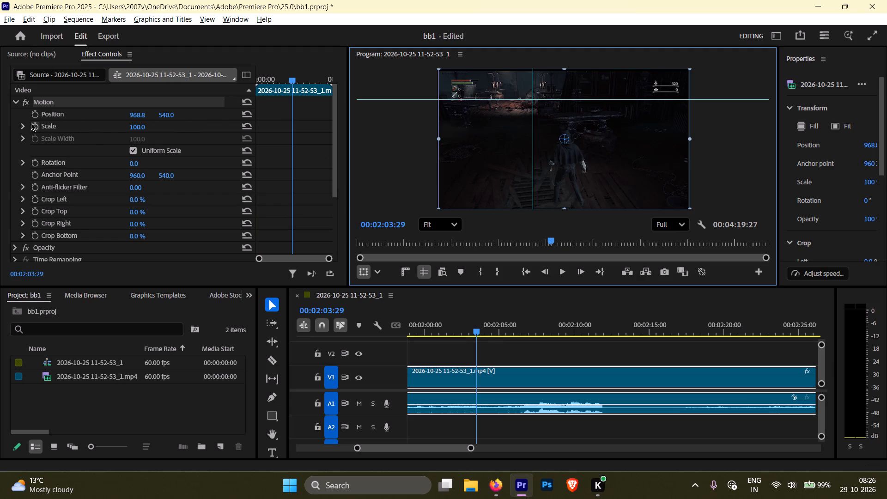
click(34, 123)
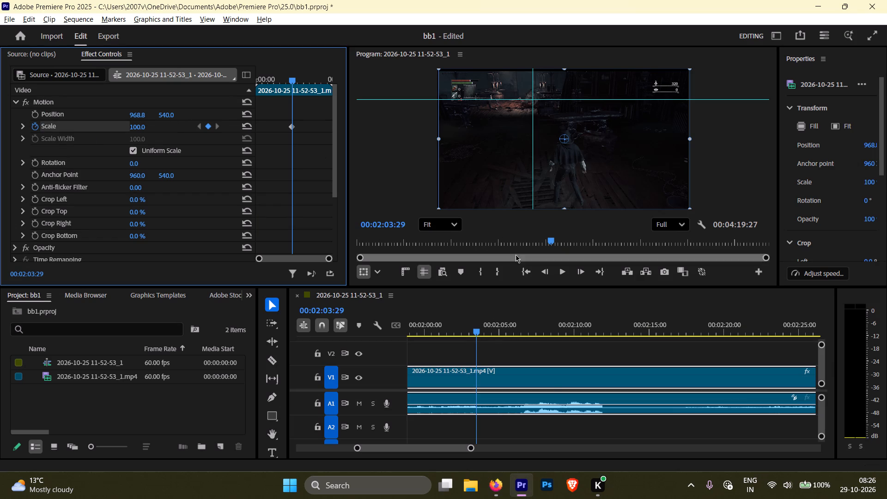
key(space)
key(space)
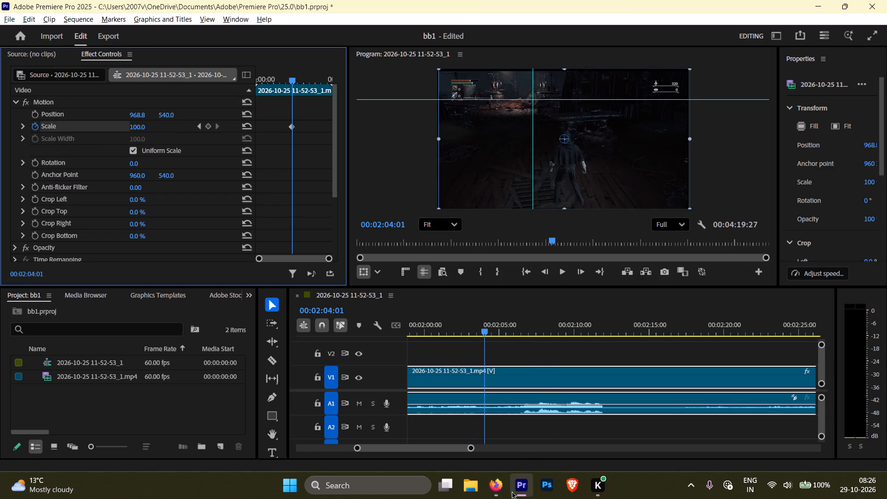
Switch to Firefox and watch the tutorial's part on Position and Scale keyframes, pausing at 22:34.
click(498, 490)
click(365, 287)
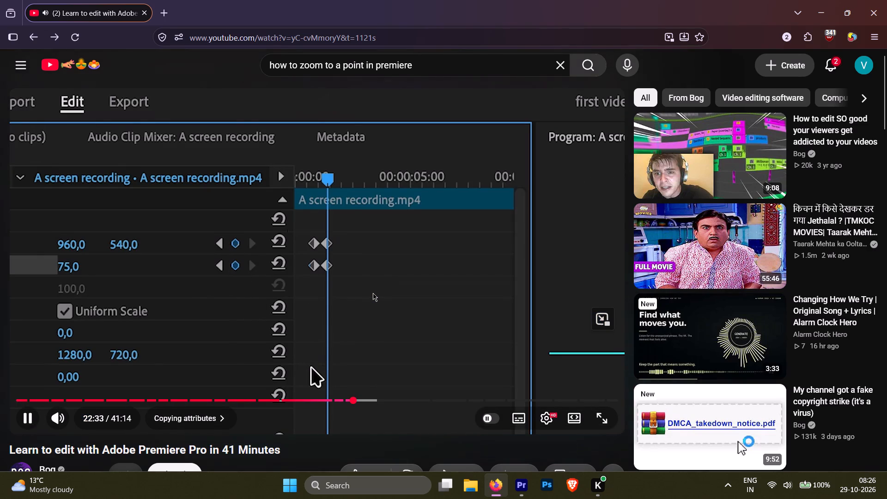
click(375, 293)
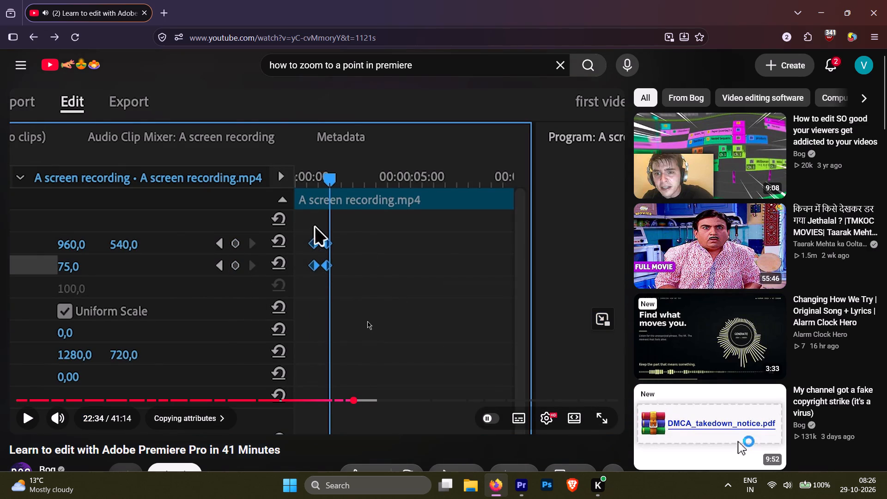
Rewatch the tutorial's part on adding second Position and Scale keyframes, pausing at 22:33.
key(Left)
key(Left)
key(space)
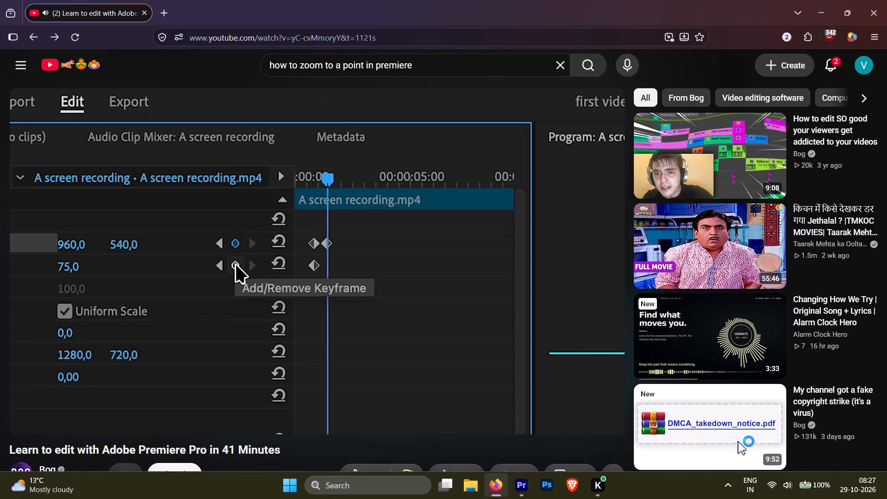
key(space)
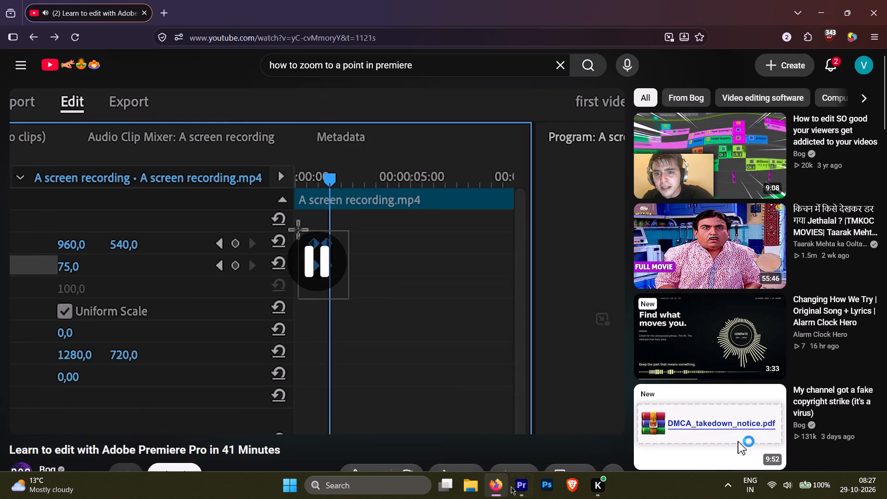
Switch to Premiere Pro and start Position keyframing at 968.8, 540 from 00:02:04:01.
click(517, 489)
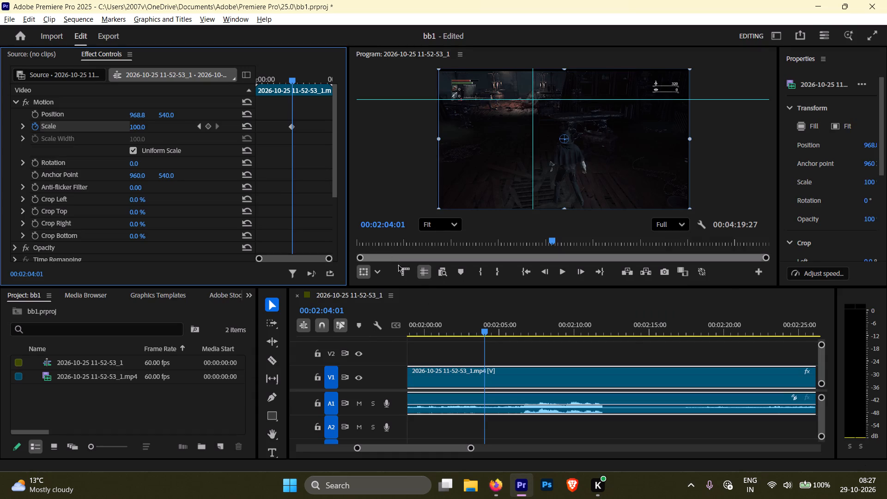
click(58, 113)
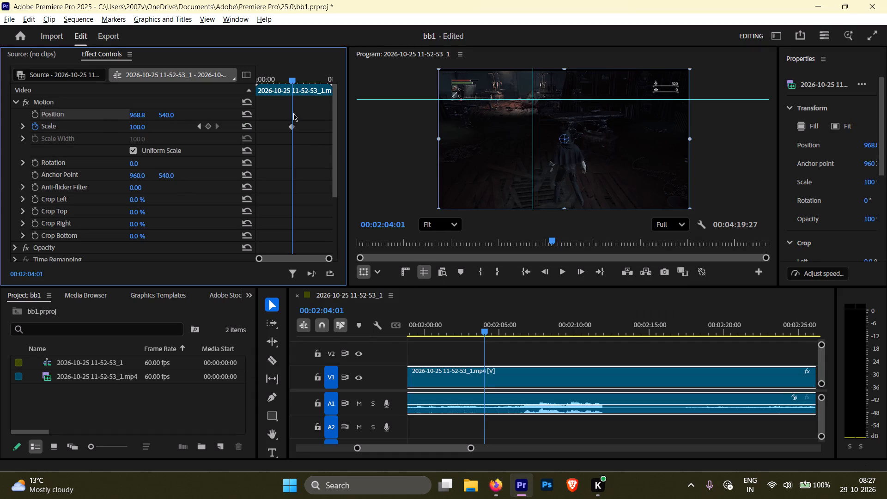
click(35, 113)
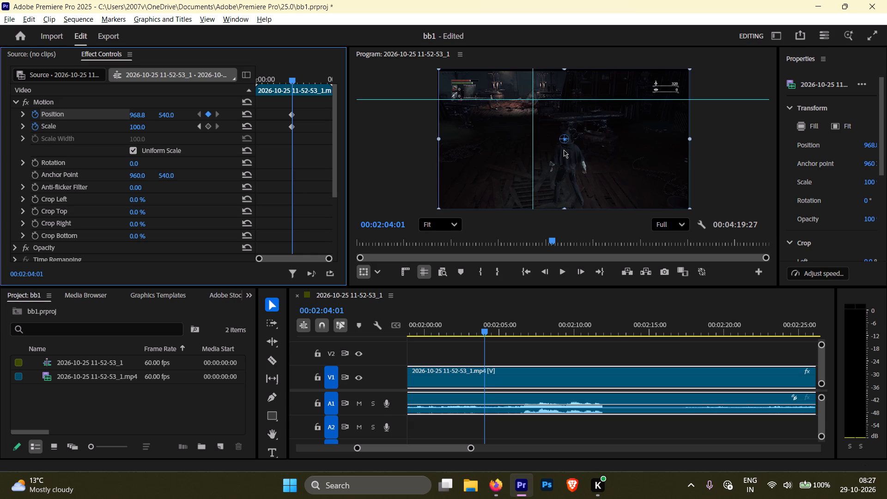
Play on to 00:02:05:13 and move the clip's anchor point to the guide crossing, at about 734.4, 243.4.
key(space)
key(space)
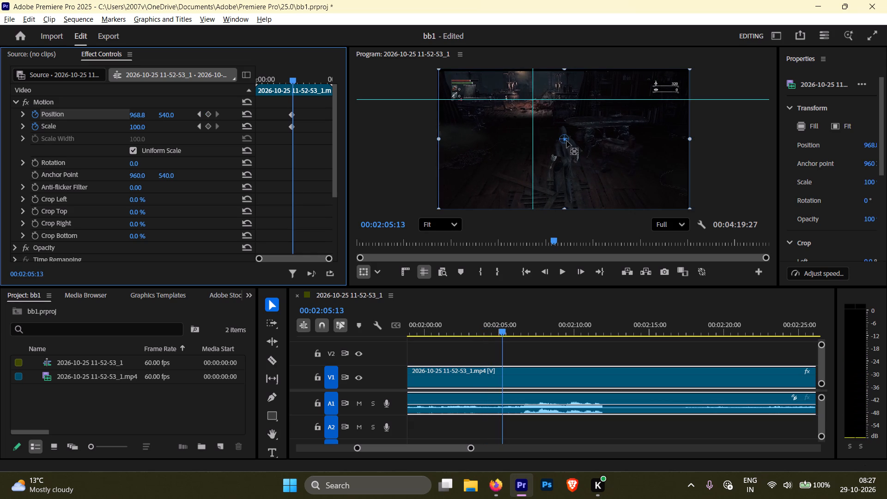
drag(567, 141, 535, 100)
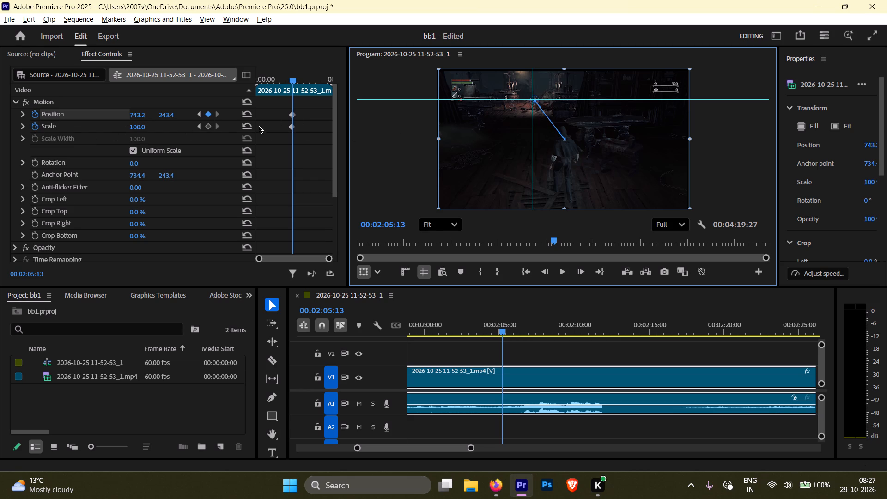
Add a Scale keyframe of 100 at 00:02:05:13, remove the Position keyframe there, and reposition the clip to about 685.7, 256.7.
click(207, 126)
click(210, 114)
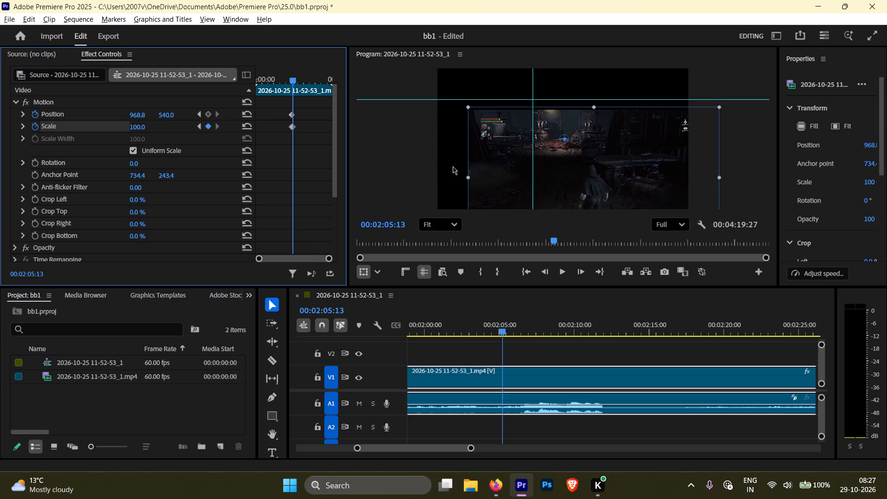
drag(473, 117, 451, 95)
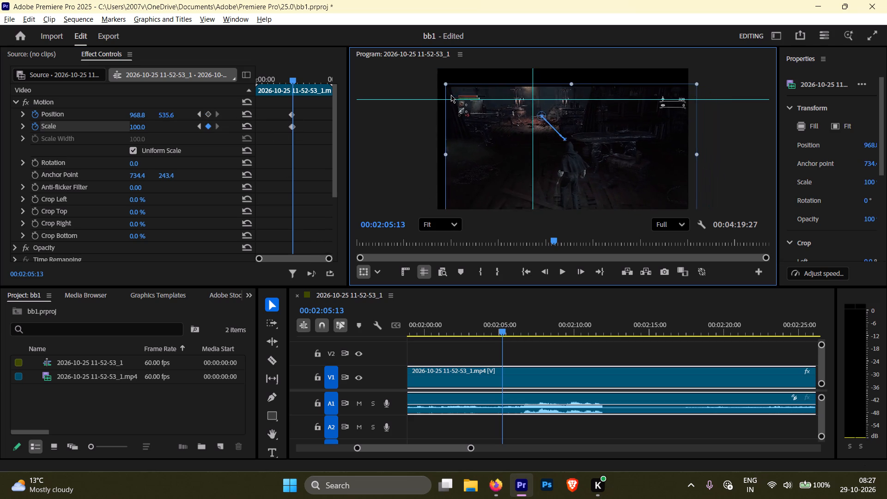
drag(451, 95, 436, 81)
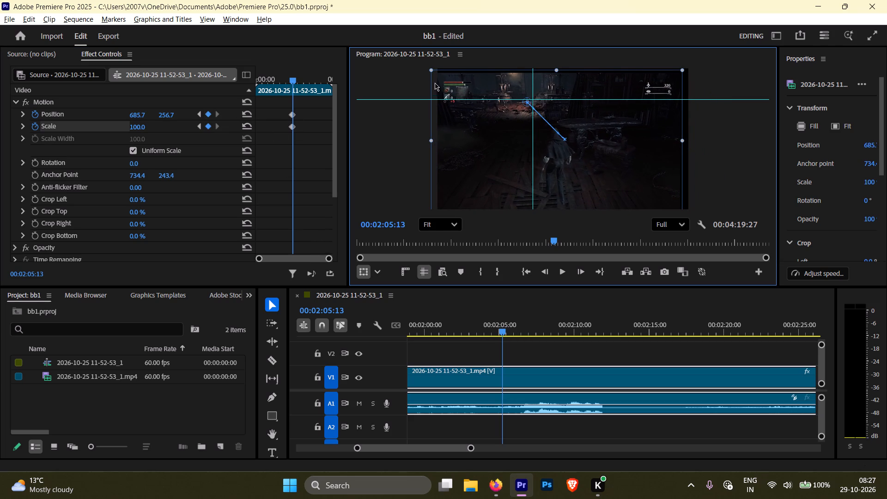
Set the clip's Scale to 250 at 00:02:05:13 and preview playback up to 00:02:07:09.
click(140, 124)
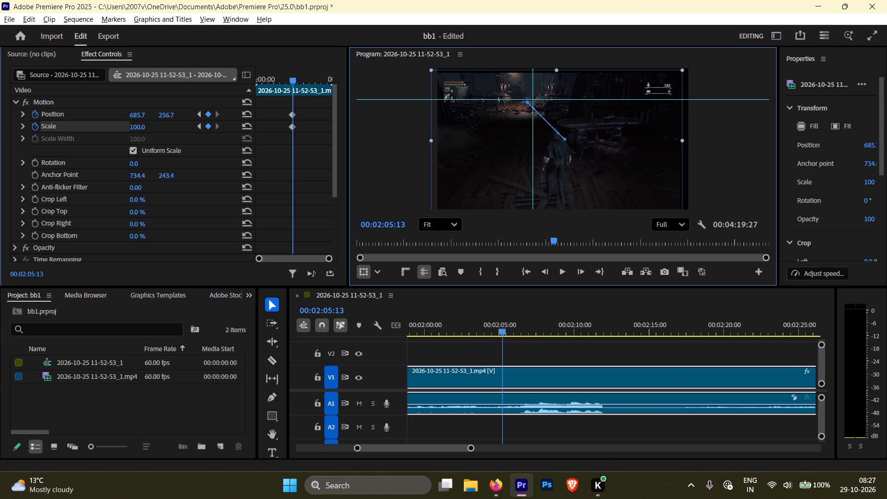
key(equal)
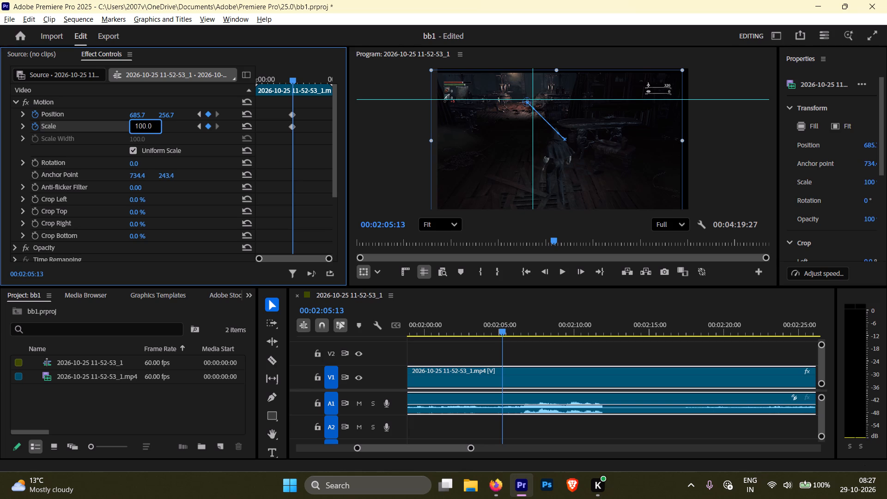
click(151, 126)
key(BackSpace)
key(BackSpace)
key(BackSpace)
key(BackSpace)
key(BackSpace)
key(BackSpace)
key(BackSpace)
key(2)
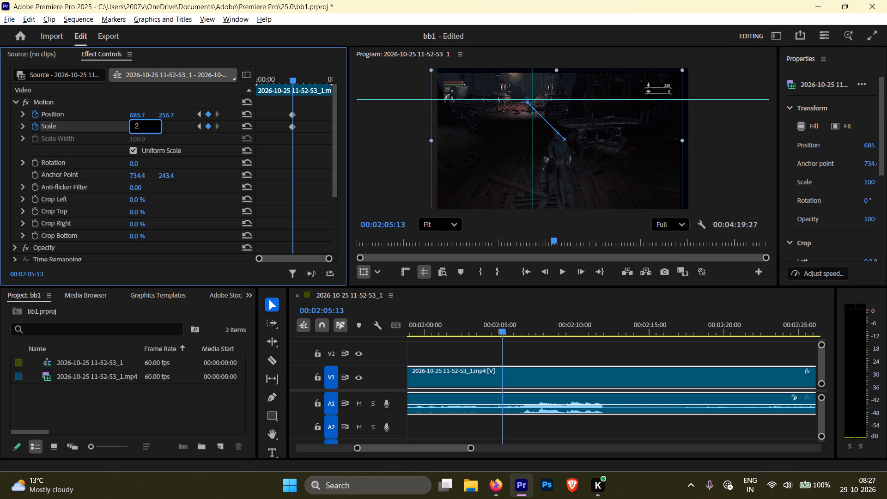
text(50)
key(space)
click(509, 168)
key(space)
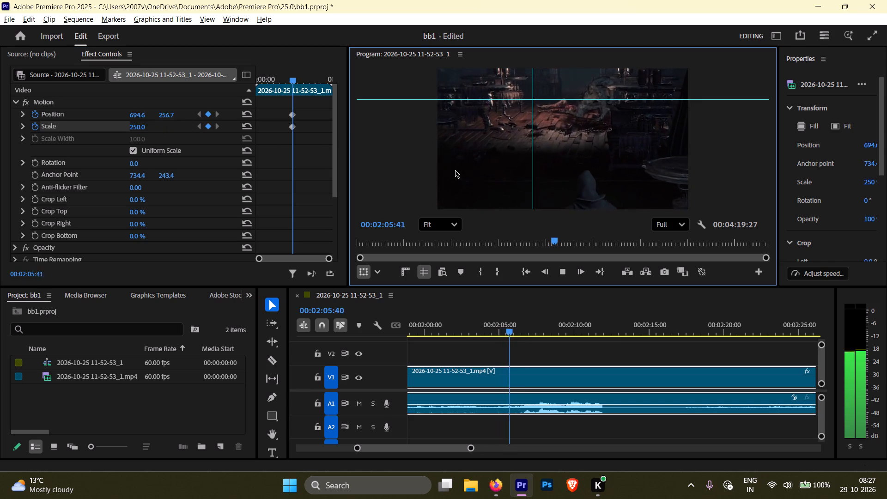
key(space)
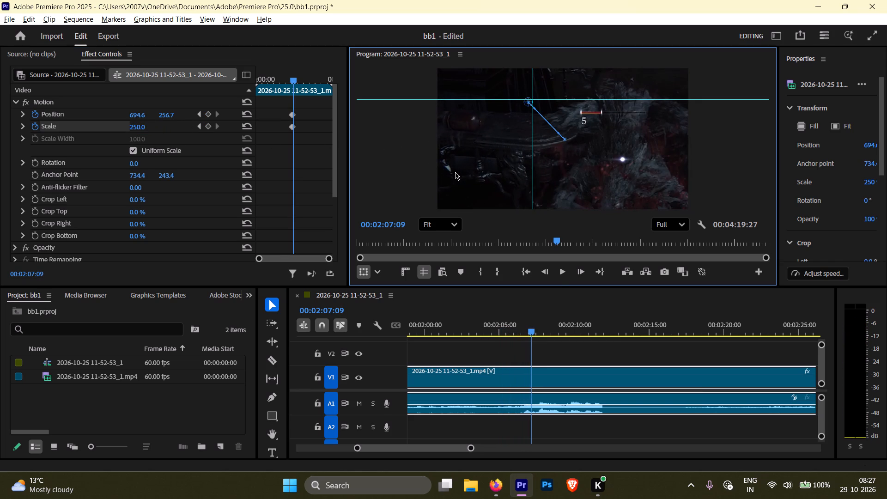
Switch to Firefox and watch the tutorial from 22:33 through the part showing the zoomed frame with guides, and pause it.
click(501, 490)
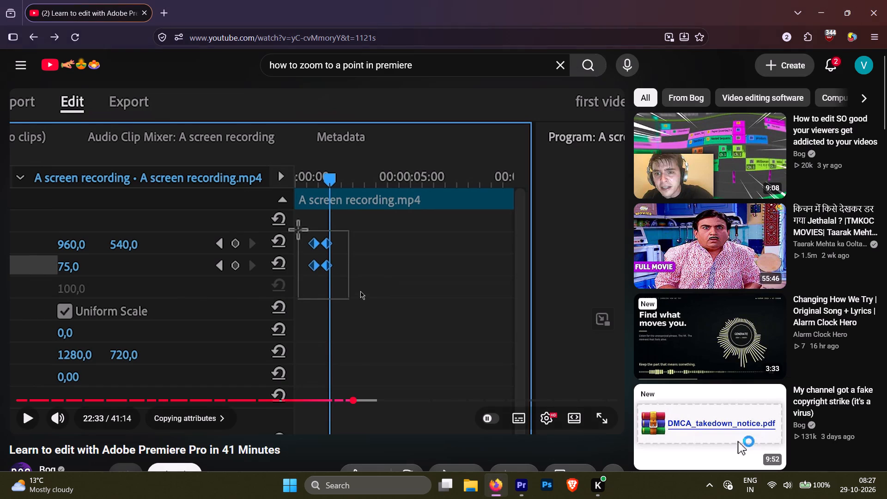
click(360, 291)
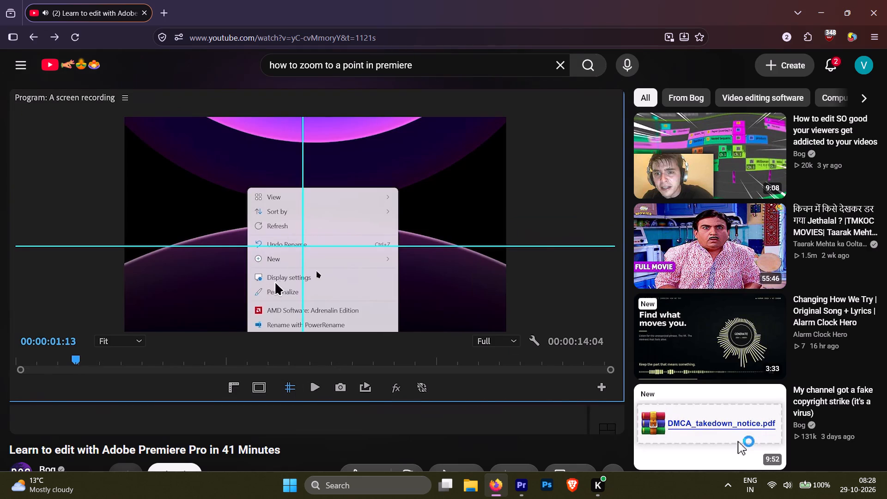
click(403, 286)
Switch to Premiere Pro, set the clip's Scale to 180 at 00:02:07:09, and preview playback up to 00:02:09:41.
click(522, 487)
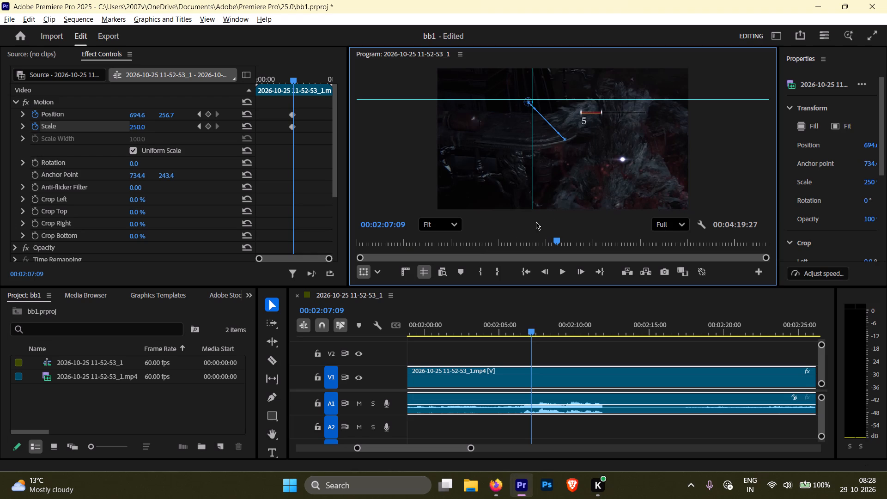
click(141, 128)
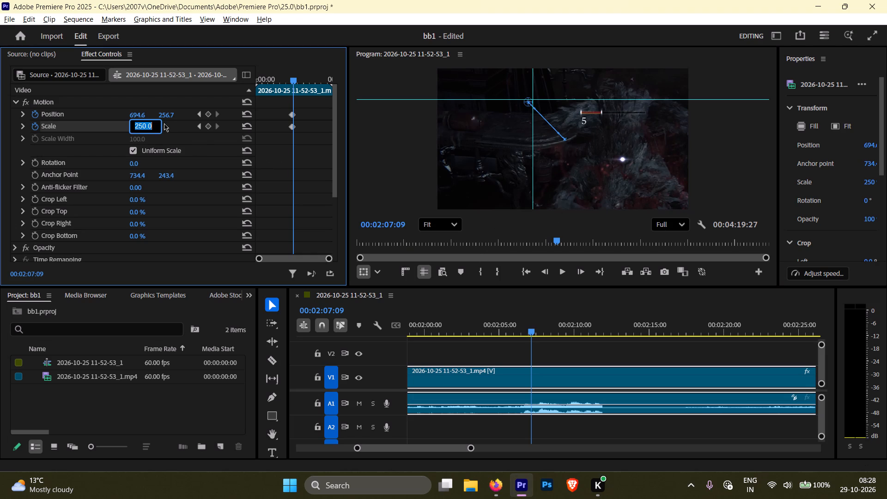
key(BackSpace)
key(1)
text(80)
key(space)
click(420, 151)
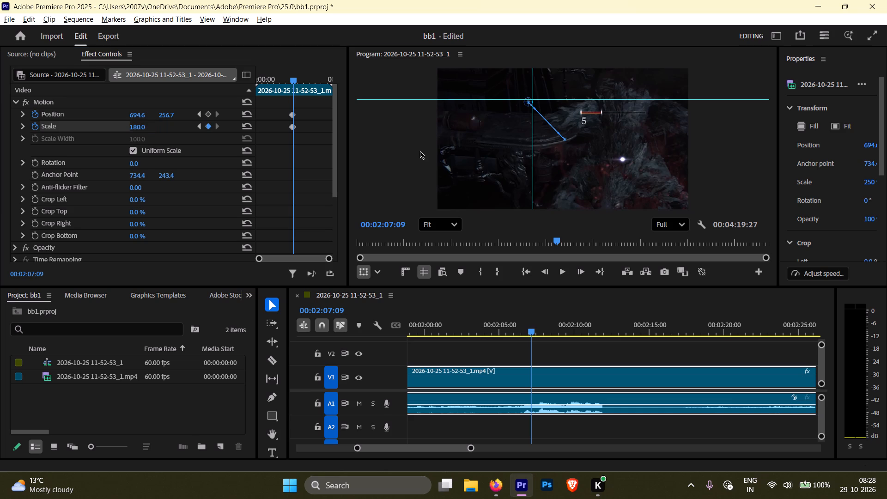
key(space)
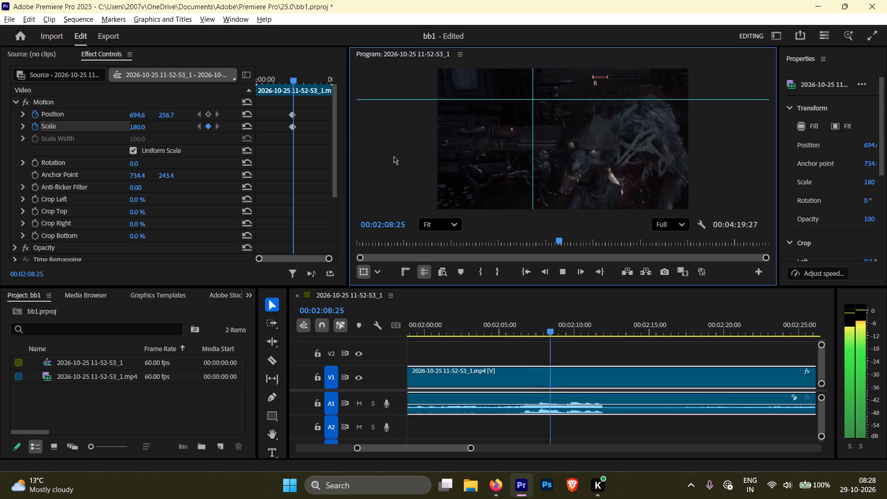
click(481, 151)
key(space)
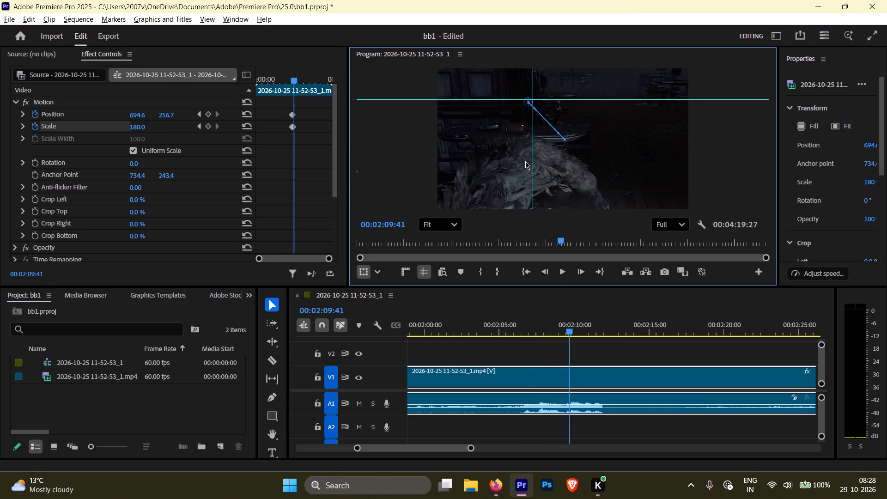